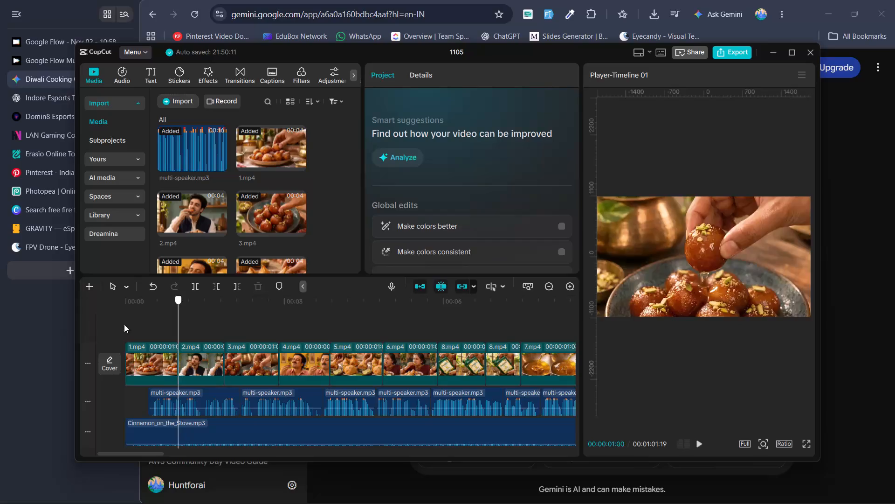
# Play back the opening clips on the timeline to review how the voiceover and music sound together.
pyautogui.press('space')
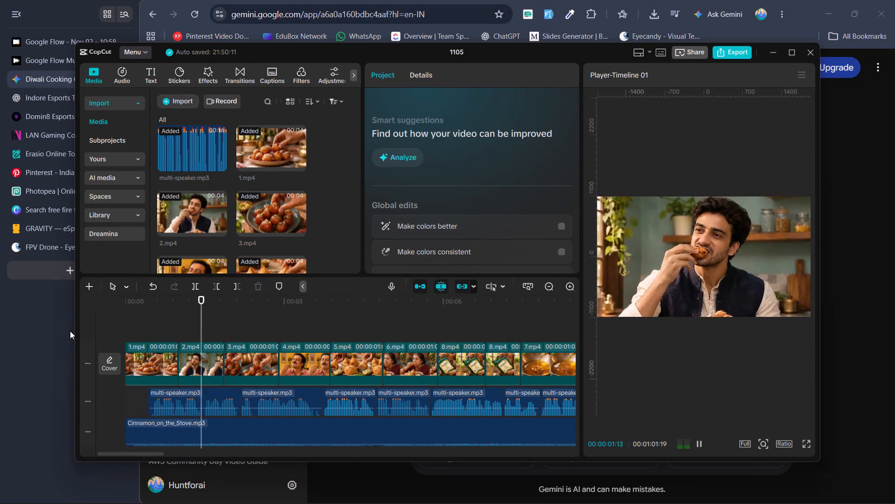
pyautogui.press('space')
pyautogui.press('space')
pyautogui.press('space')
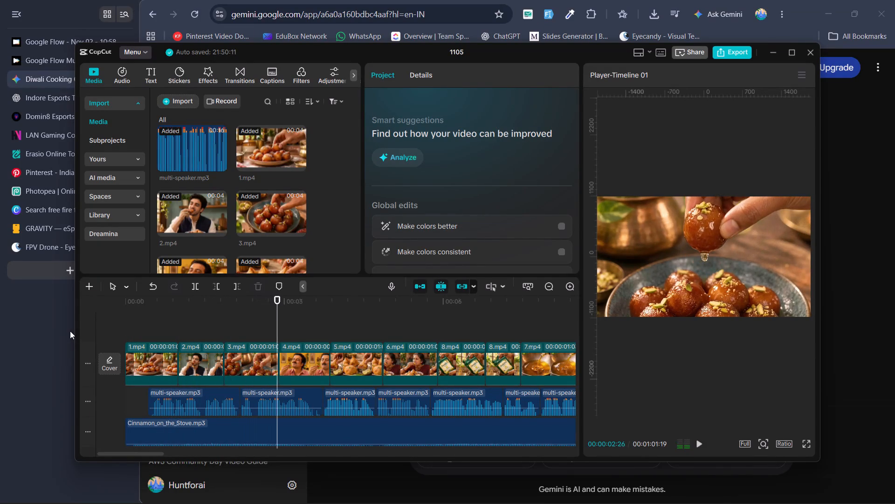
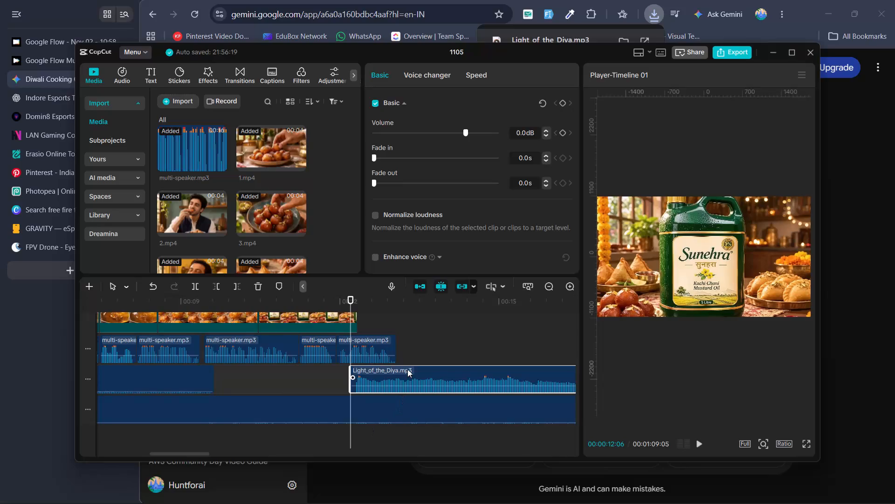
# Stop the track's preview in Gemini and, back in CapCut, place Light_of_the_Diya.mp3 at the timeline's start on its own track below The_First_Diya.mp3.
pyautogui.moveTo(407, 369); pyautogui.dragTo(240, 433)
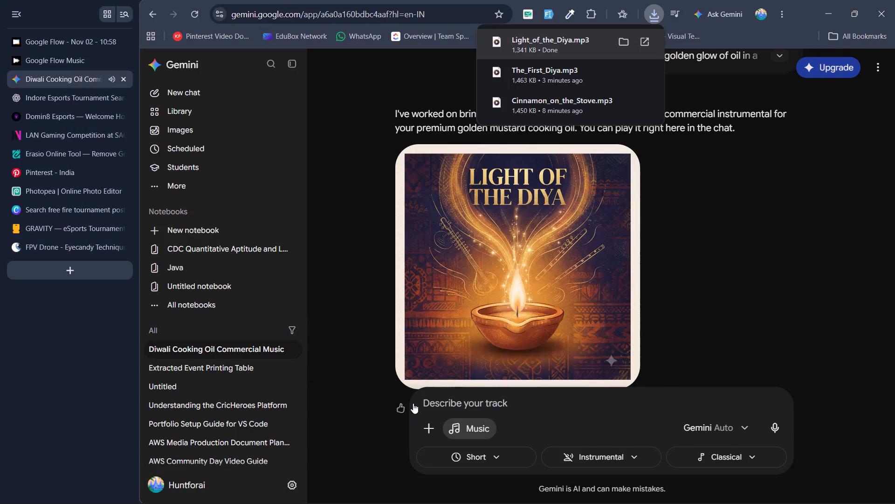
pyautogui.click(519, 266)
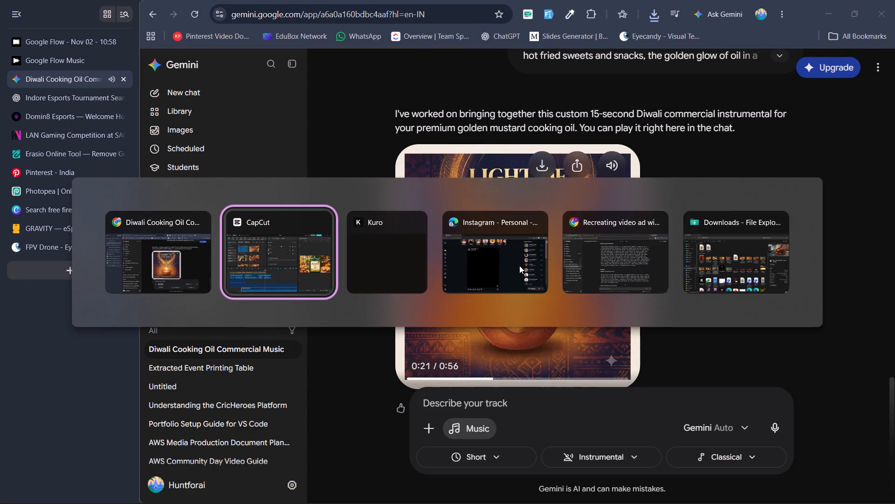
pyautogui.hscroll(2, 468, 365)
pyautogui.scroll(-1, 468, 365)
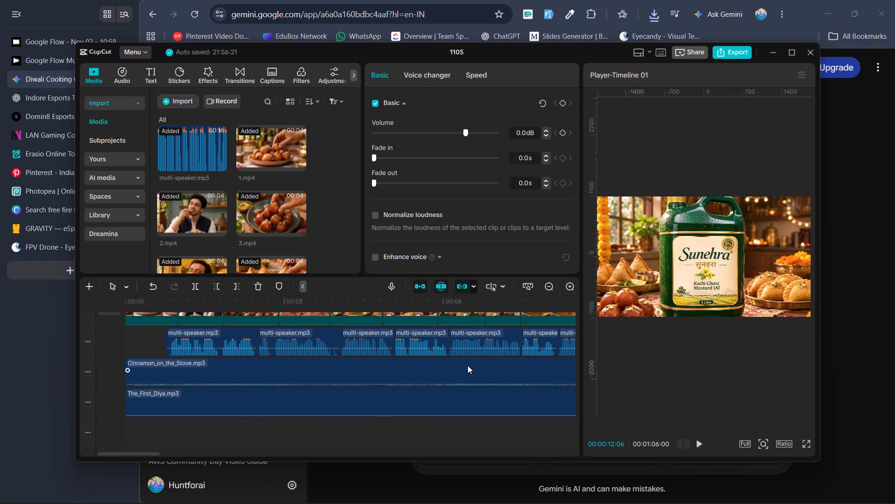
pyautogui.scroll(-1, 468, 365)
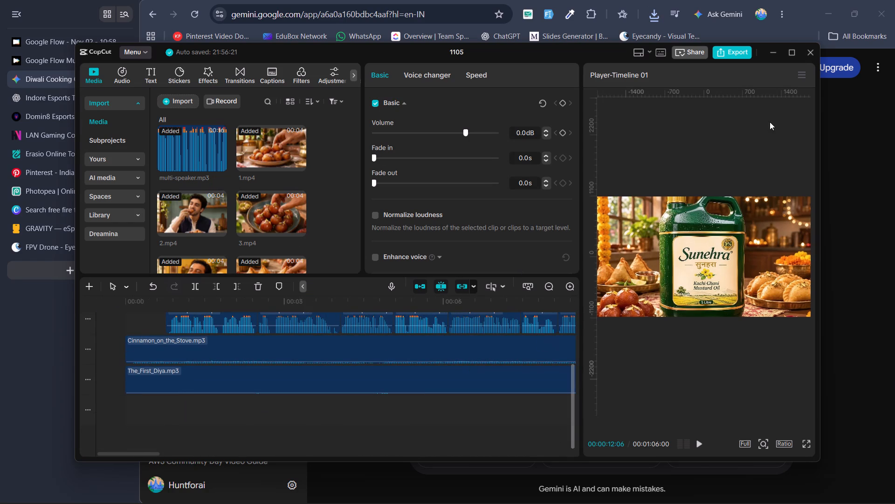
pyautogui.click(789, 55)
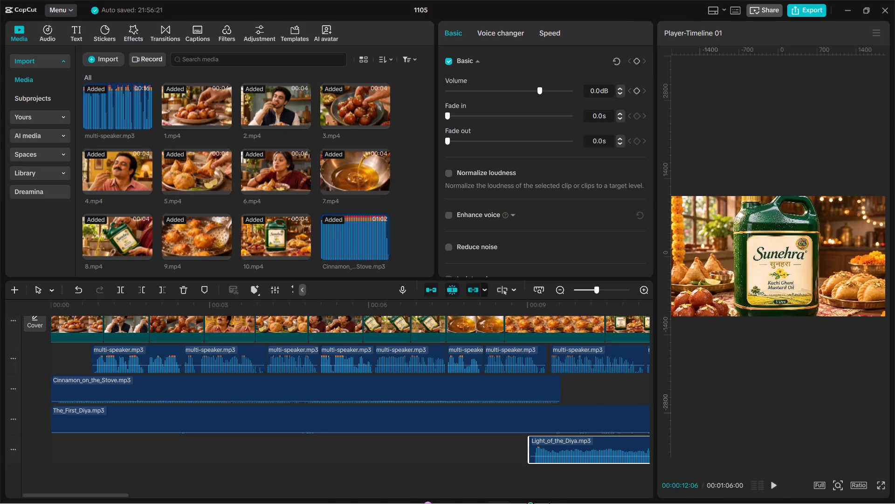
pyautogui.moveTo(568, 444); pyautogui.dragTo(246, 434)
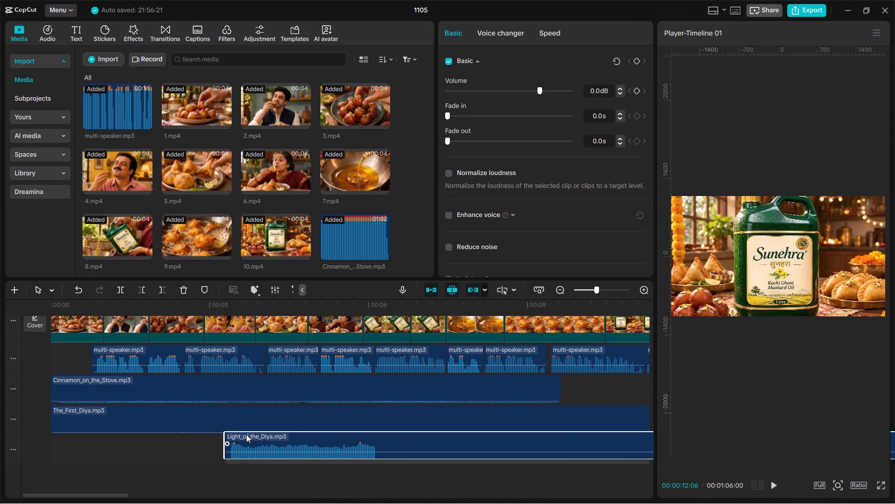
pyautogui.moveTo(246, 434); pyautogui.dragTo(90, 444)
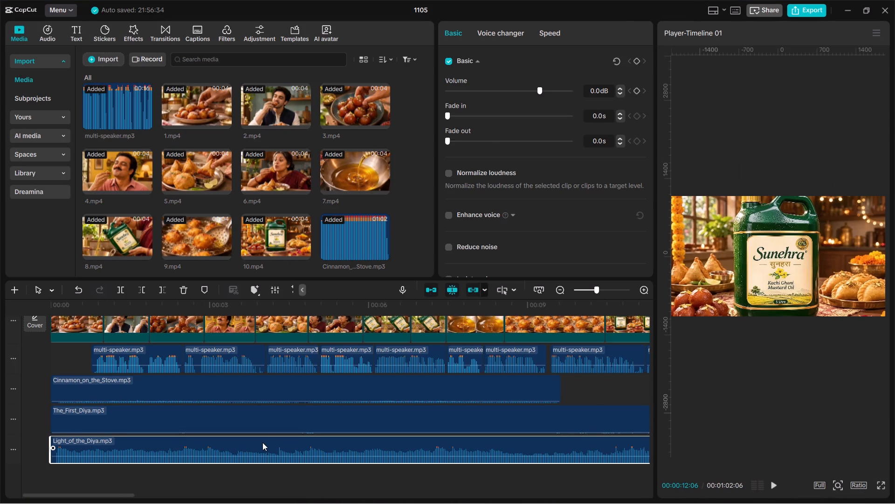
# Delete the The_First_Diya.mp3 and Cinnamon_on_the_Stove.mp3 clips from the timeline.
pyautogui.click(318, 430)
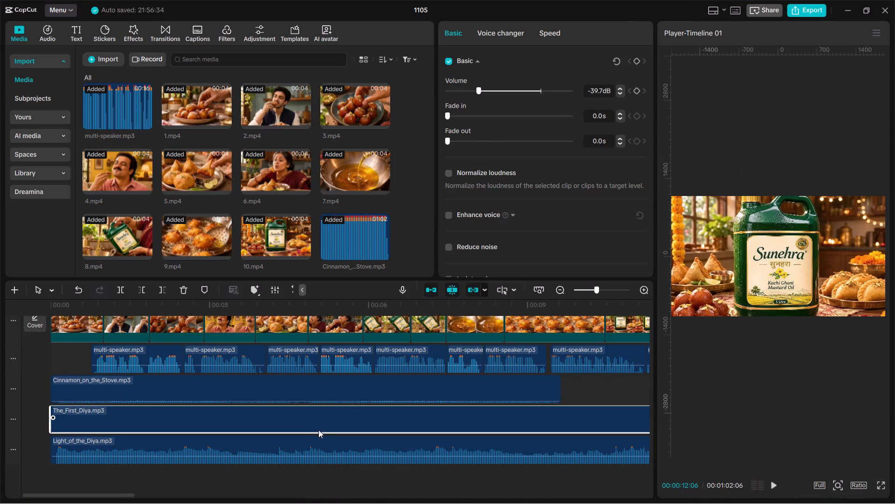
pyautogui.press('Delete')
pyautogui.click(302, 426)
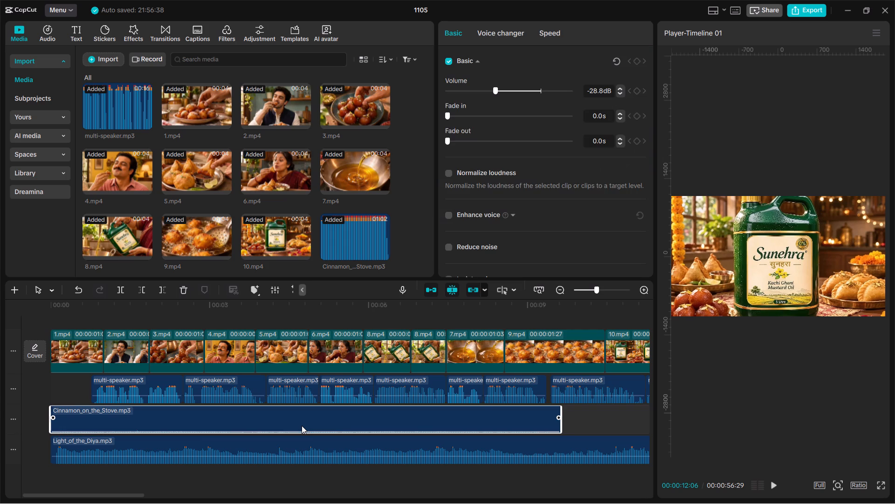
pyautogui.press('Delete')
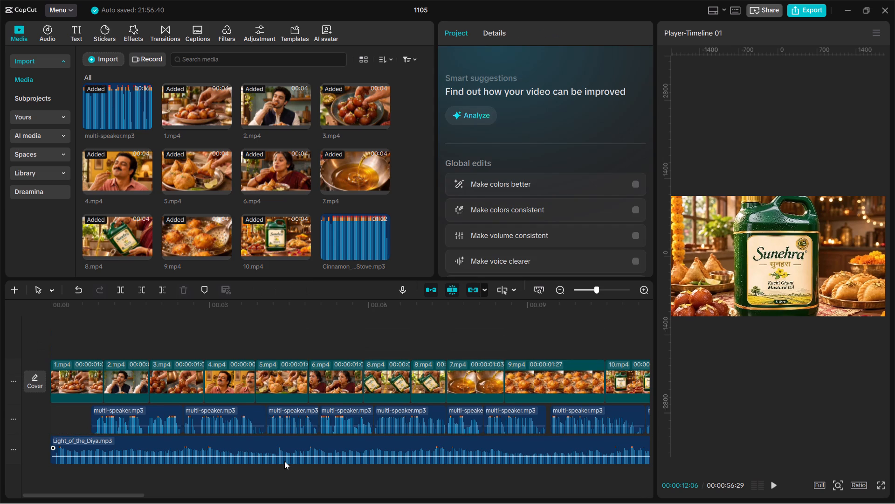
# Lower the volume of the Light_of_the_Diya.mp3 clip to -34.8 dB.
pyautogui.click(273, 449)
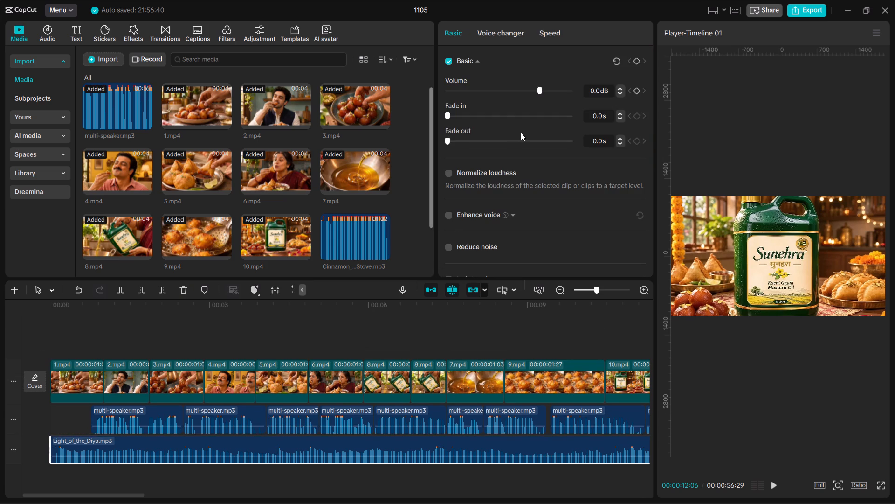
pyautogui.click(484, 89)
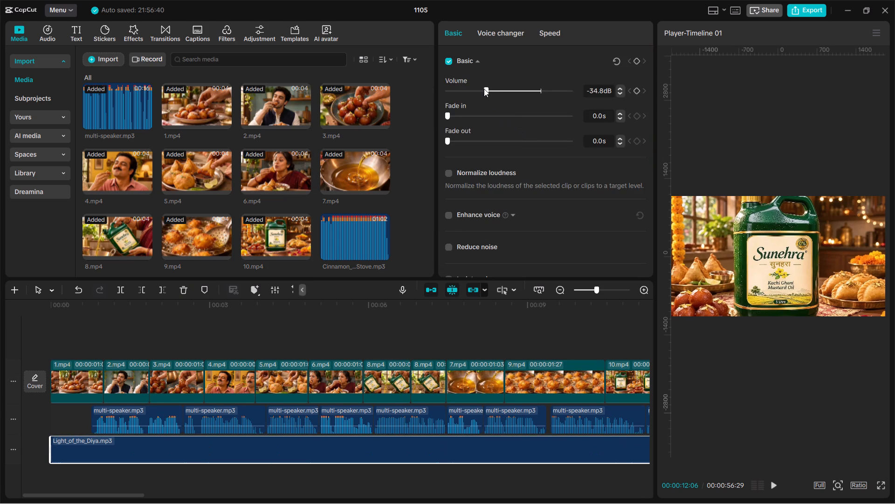
# Play the advert from its start to judge how the Light of the Diya music sits under the voiceover.
pyautogui.click(57, 336)
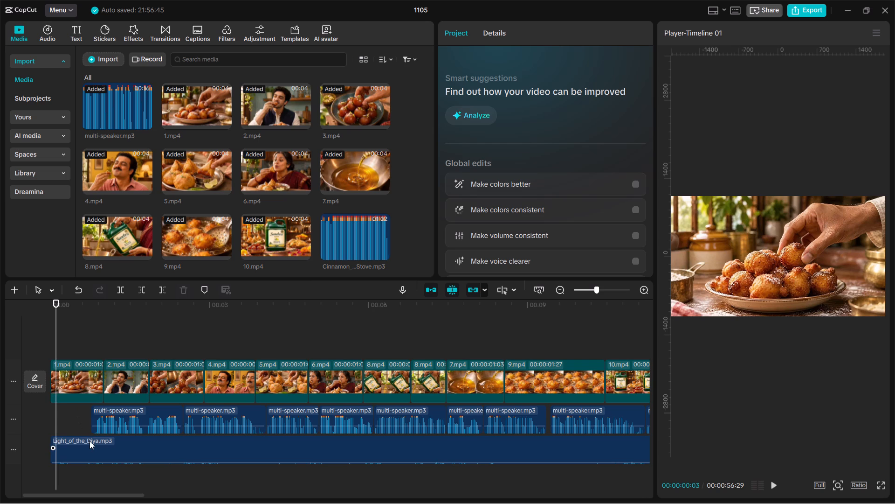
pyautogui.moveTo(92, 445); pyautogui.dragTo(84, 445)
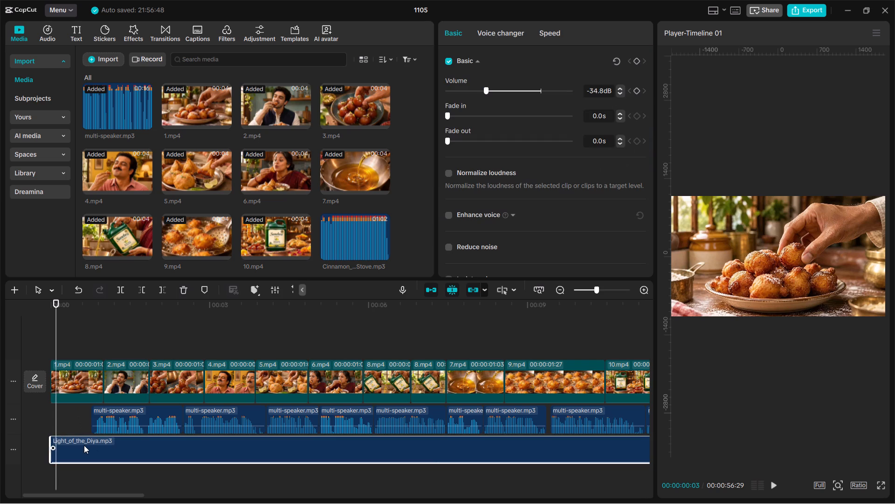
pyautogui.click(42, 340)
pyautogui.press('space')
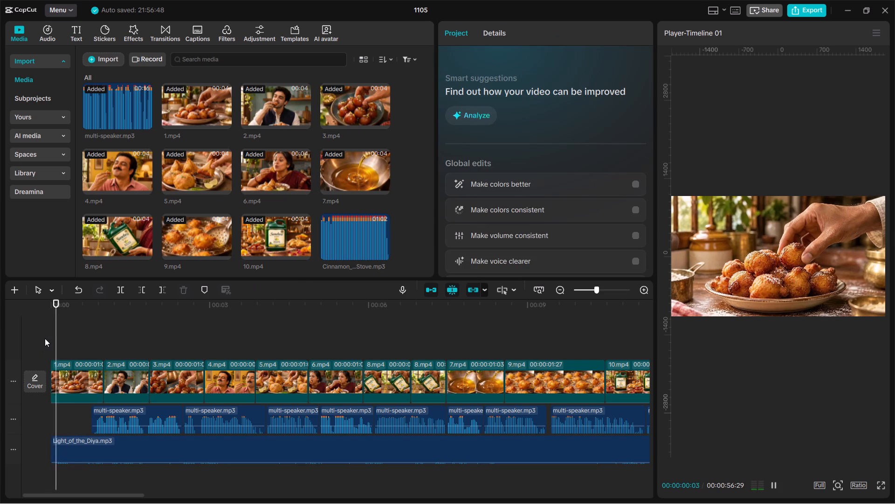
pyautogui.press('space')
pyautogui.press('space')
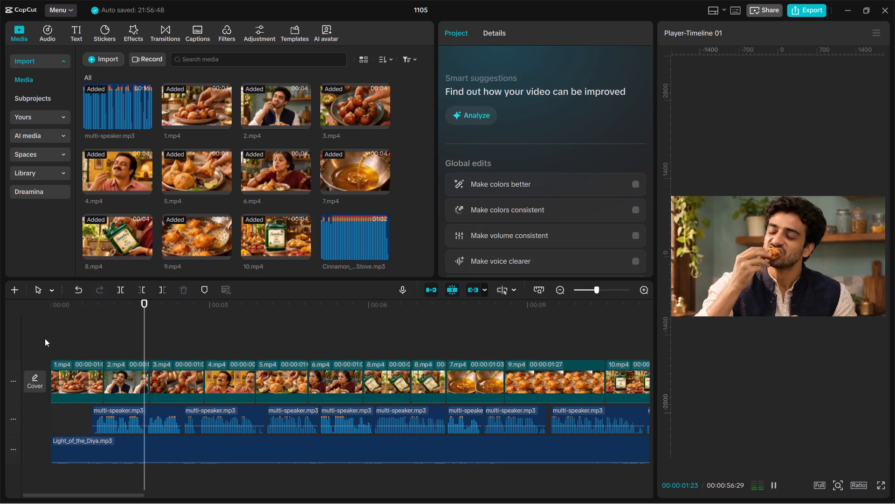
pyautogui.press('space')
pyautogui.press('space')
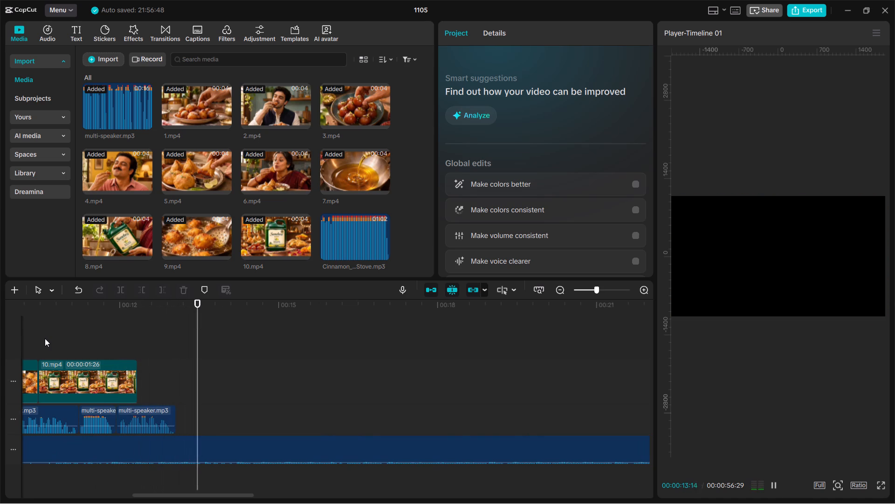
# Listen to the Light_of_the_Diya.mp3 clip beyond the end of the video, look along its length, and stop playback.
pyautogui.click(244, 445)
pyautogui.hscroll(1, 242, 445)
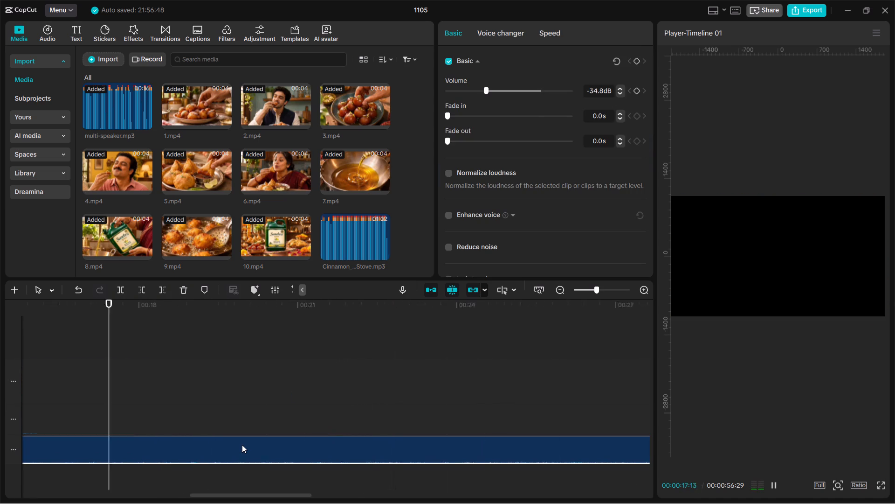
pyautogui.hscroll(2, 242, 445)
pyautogui.keyDown('ctrl'); pyautogui.scroll(-4, 242, 445); pyautogui.keyUp('ctrl')
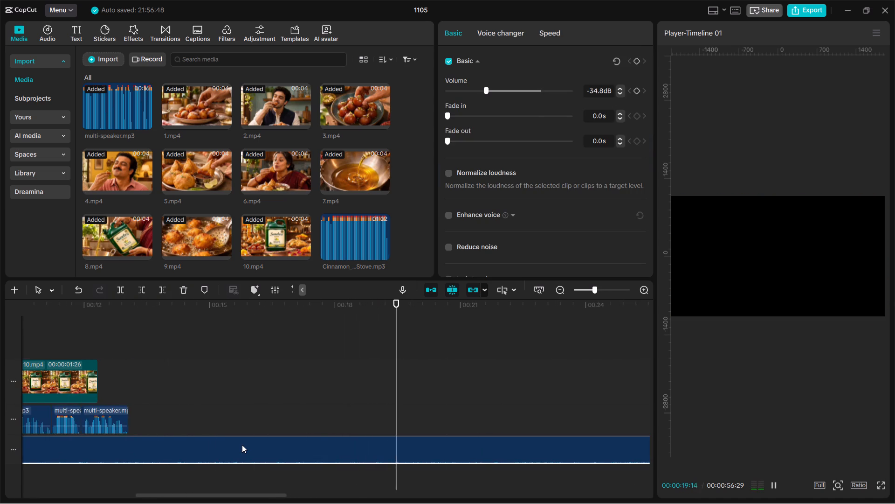
pyautogui.keyDown('ctrl'); pyautogui.scroll(-2, 242, 445); pyautogui.keyUp('ctrl')
pyautogui.hscroll(4, 188, 455)
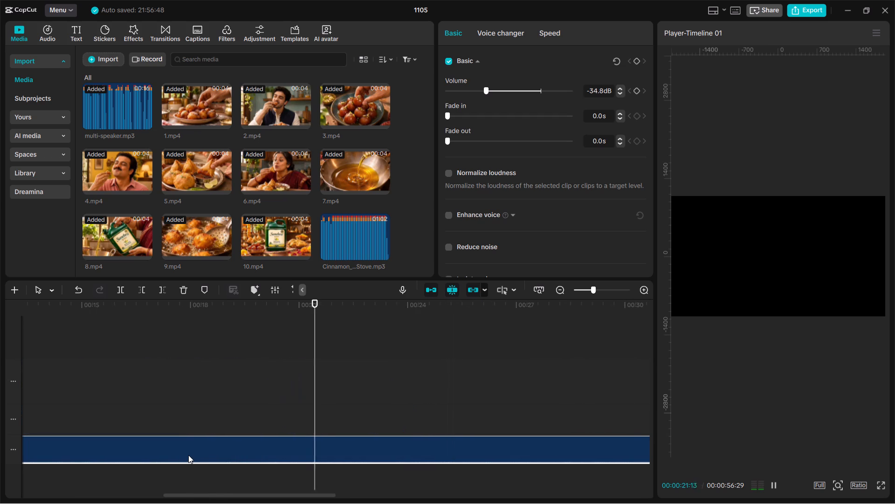
pyautogui.click(217, 447)
pyautogui.press('space')
pyautogui.hscroll(3, 217, 447)
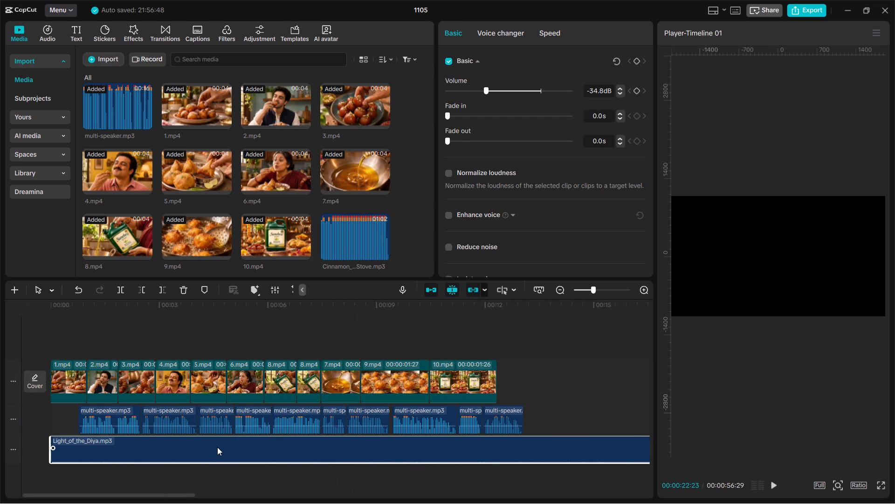
pyautogui.hscroll(1, 217, 447)
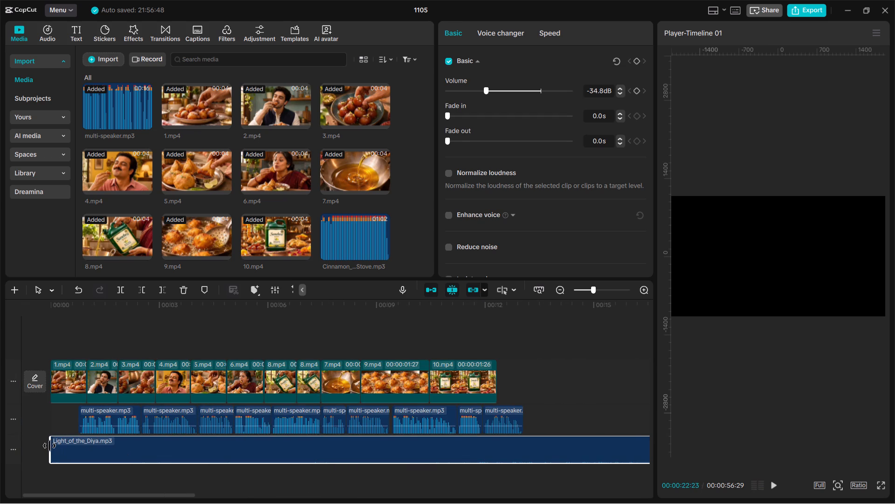
# Replay the advert from about 3 seconds in to just past the video's end to check the music and voiceover balance.
pyautogui.click(141, 443)
pyautogui.click(172, 324)
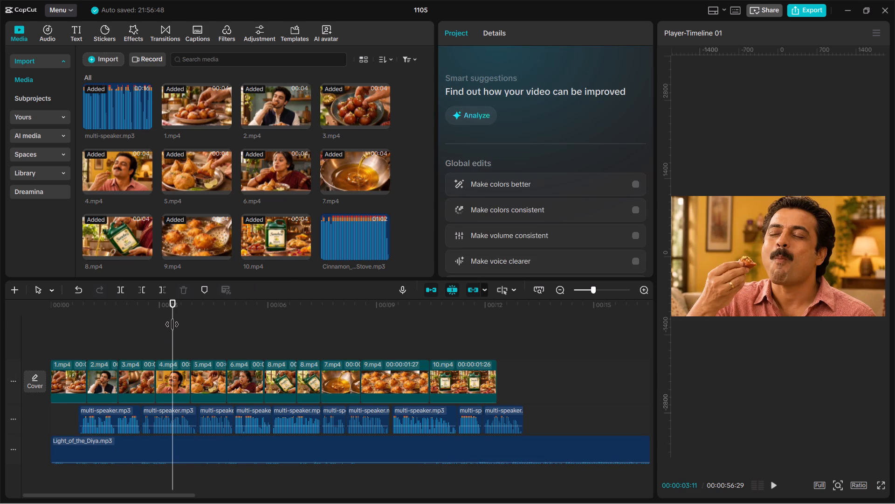
pyautogui.press('space')
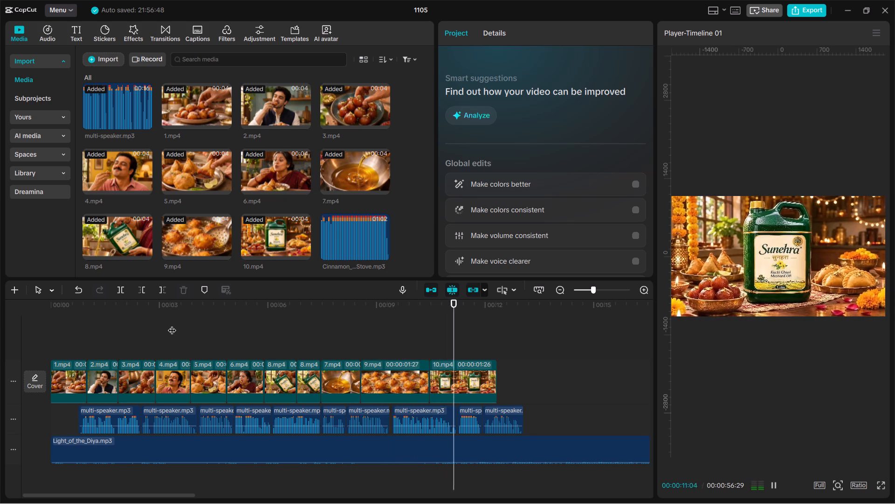
pyautogui.press('space')
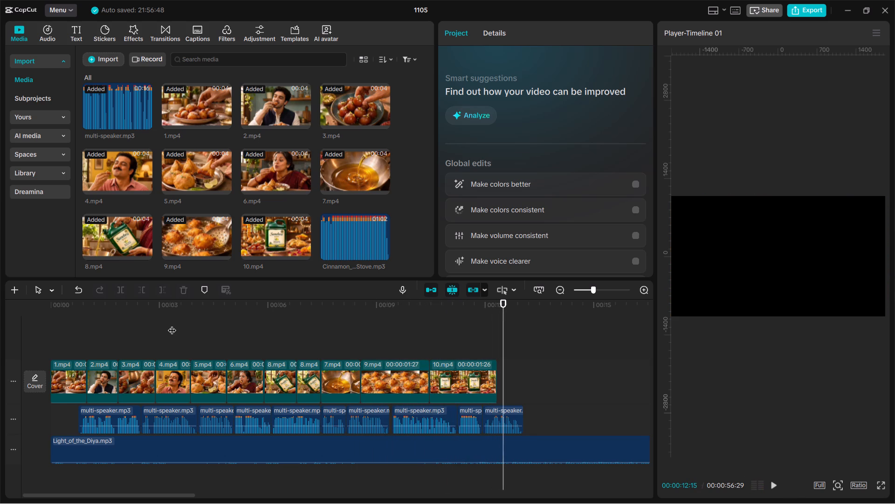
# Set the Light_of_the_Diya.mp3 volume to -32.1 dB and split the clip at 00:00:10:14, where 10.mp4 begins.
pyautogui.click(412, 347)
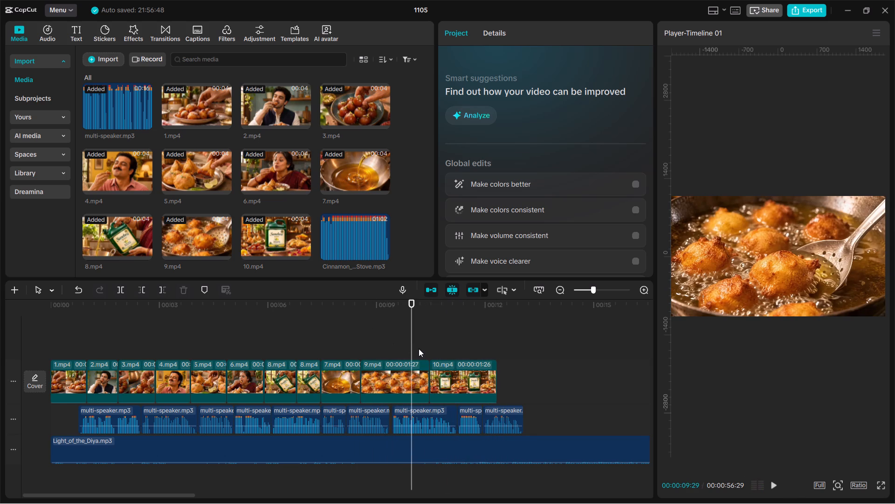
pyautogui.moveTo(410, 345); pyautogui.dragTo(429, 348)
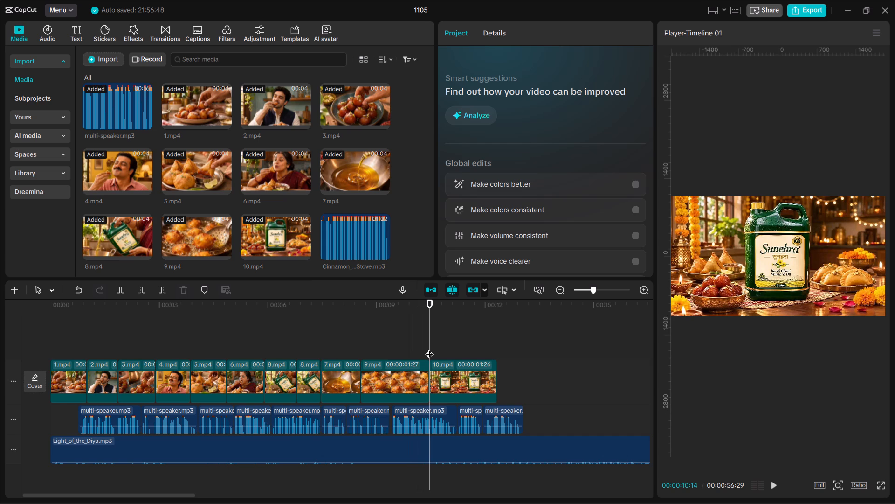
pyautogui.click(414, 446)
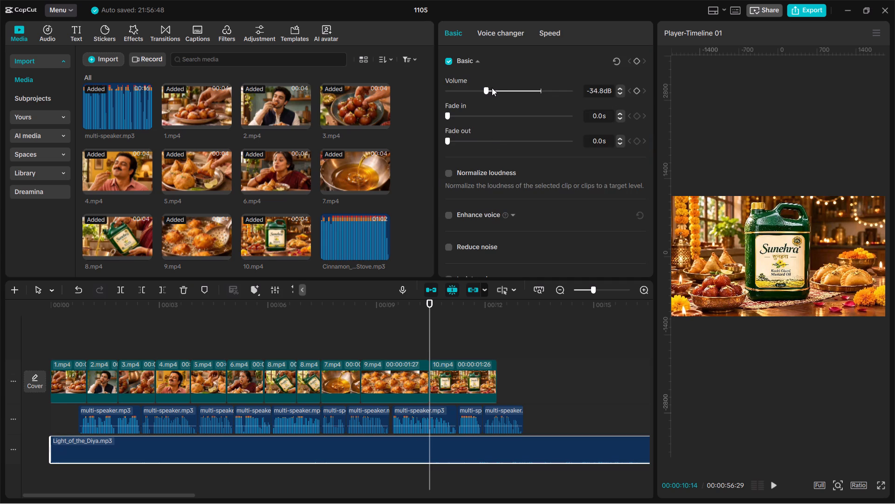
pyautogui.click(486, 88)
pyautogui.hotkey('ctrl', 'b')
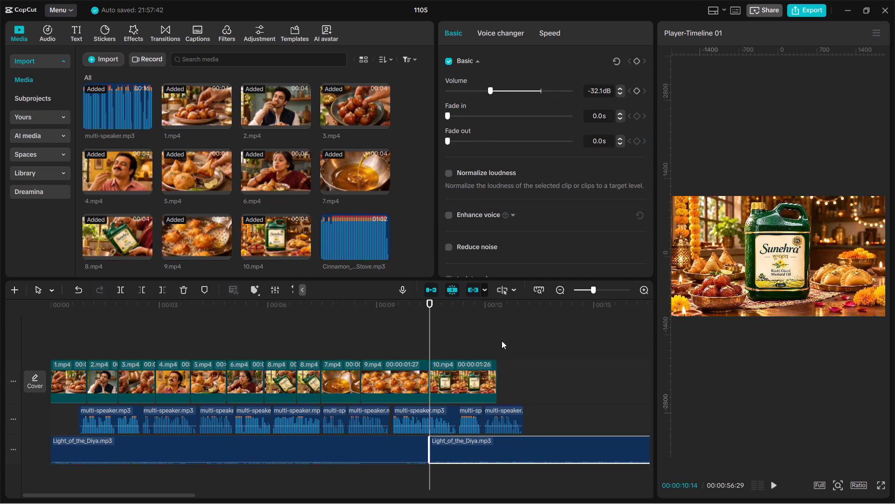
# Move the second part of Light_of_the_Diya.mp3 onto a new track below the first, starting where 3.mp4 begins.
pyautogui.moveTo(463, 448); pyautogui.dragTo(189, 483)
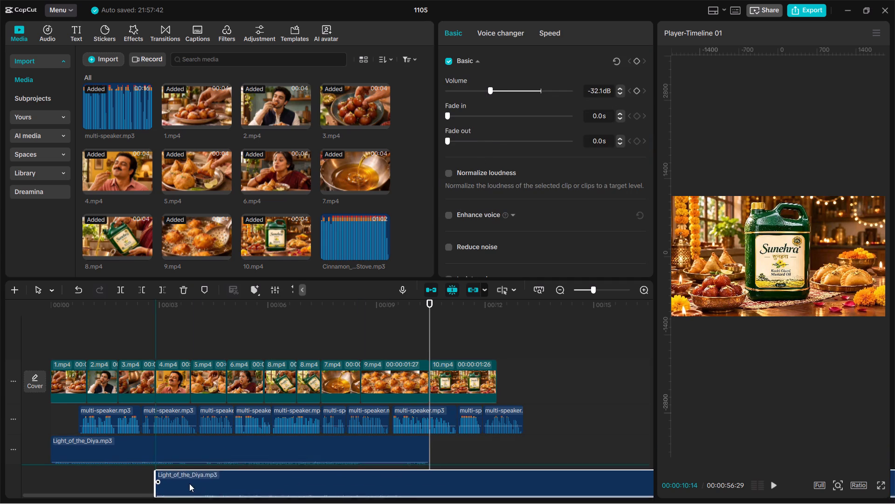
pyautogui.moveTo(189, 483); pyautogui.dragTo(149, 475)
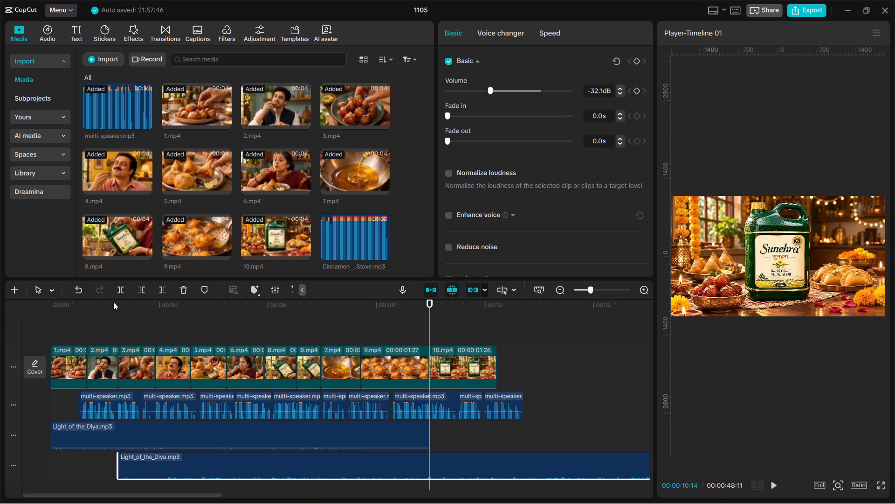
# Play the advert from its start to about 8 seconds to judge the two overlapping music parts with the voiceover.
pyautogui.click(64, 322)
pyautogui.moveTo(64, 322); pyautogui.dragTo(33, 324)
pyautogui.press('space')
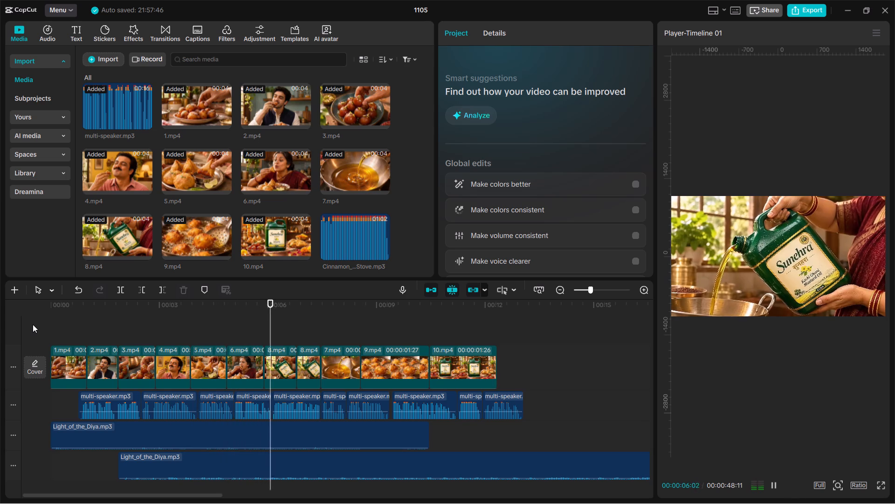
pyautogui.press('space')
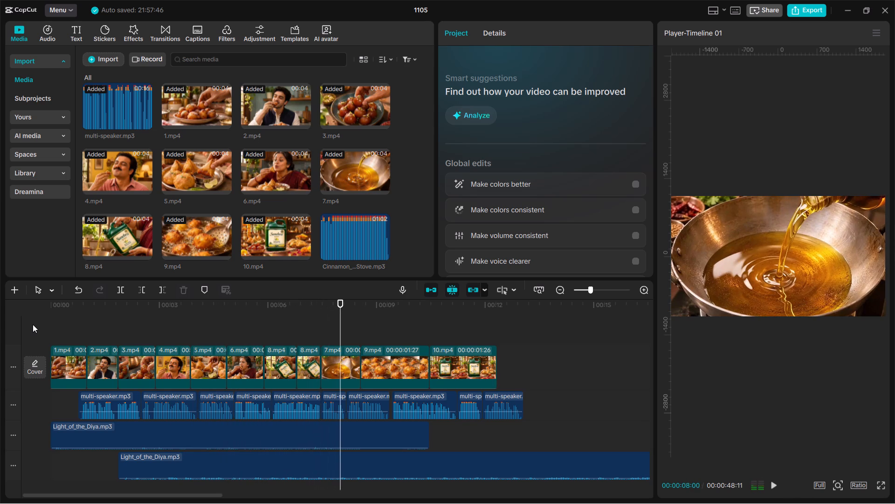
# Lower the volume of all the multi-speaker.mp3 voiceover clips to -6.9 dB and normalize their loudness.
pyautogui.moveTo(48, 400); pyautogui.dragTo(161, 413)
pyautogui.moveTo(161, 413); pyautogui.dragTo(221, 417)
pyautogui.moveTo(539, 404); pyautogui.dragTo(111, 410)
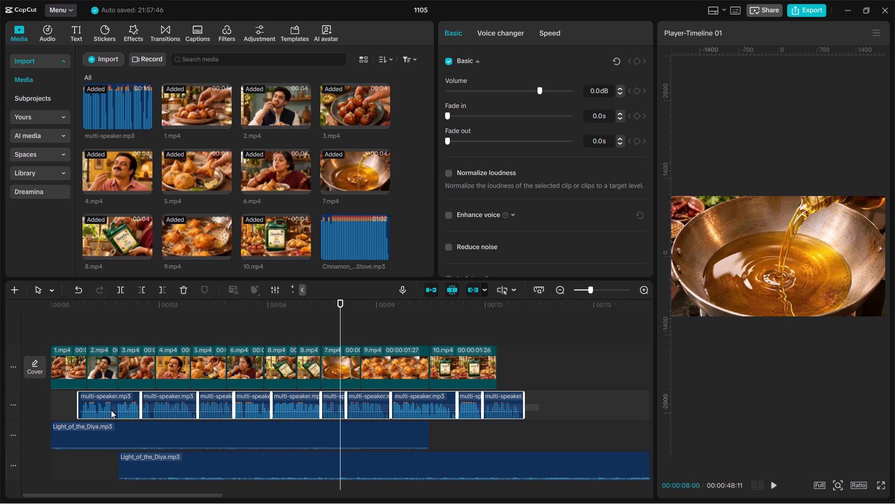
pyautogui.moveTo(111, 410); pyautogui.dragTo(111, 409)
pyautogui.moveTo(541, 89); pyautogui.dragTo(527, 90)
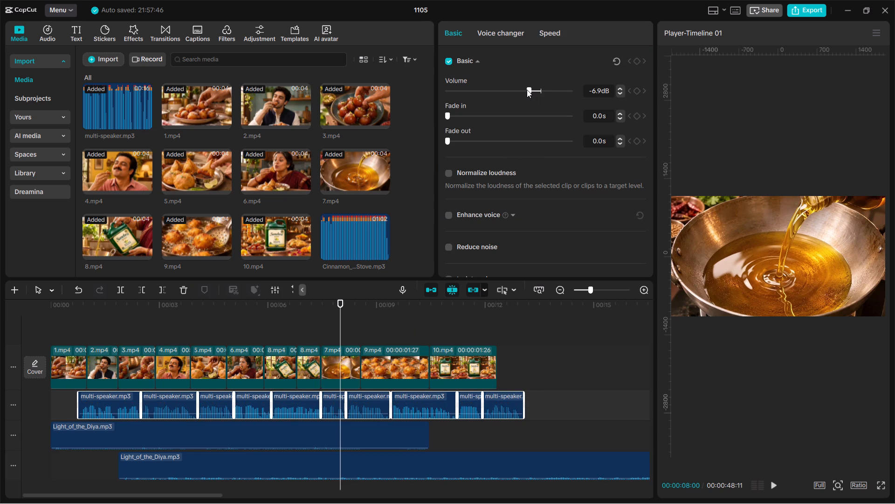
pyautogui.scroll(-2, 521, 180)
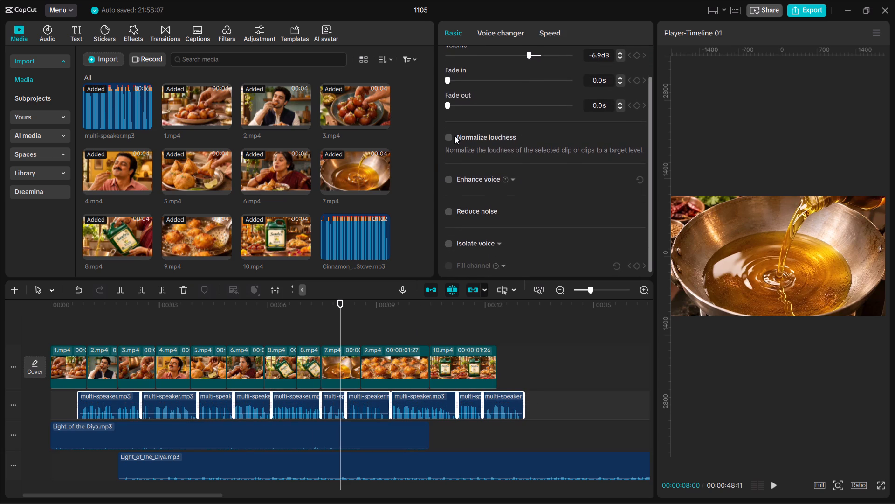
pyautogui.click(451, 136)
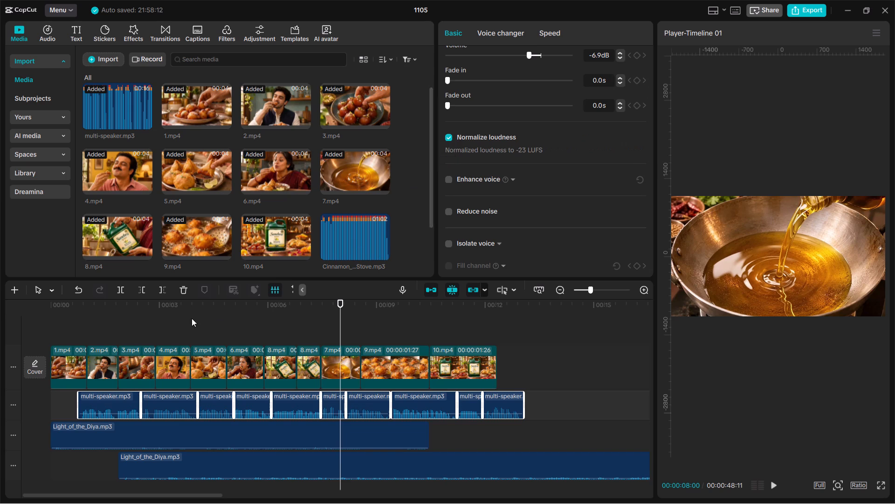
# Play the advert twice from its start to past the video's end to check the adjusted voiceover against the music.
pyautogui.click(80, 308)
pyautogui.moveTo(80, 308); pyautogui.dragTo(24, 314)
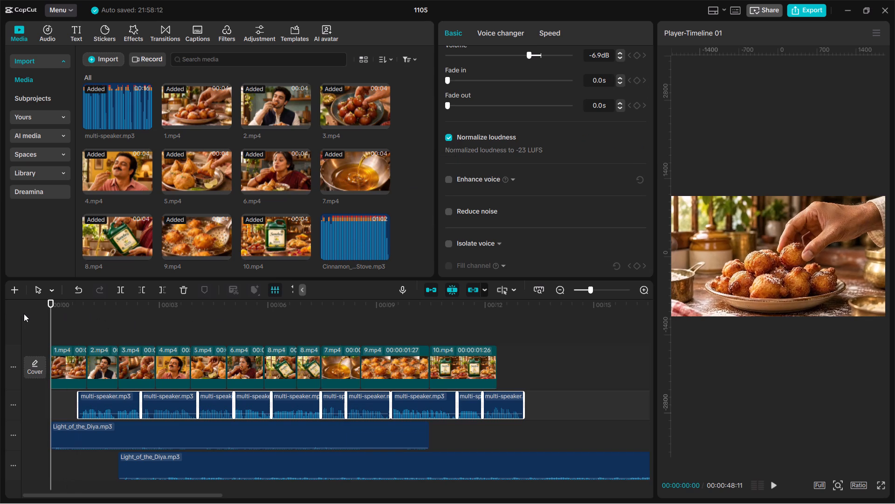
pyautogui.press('space')
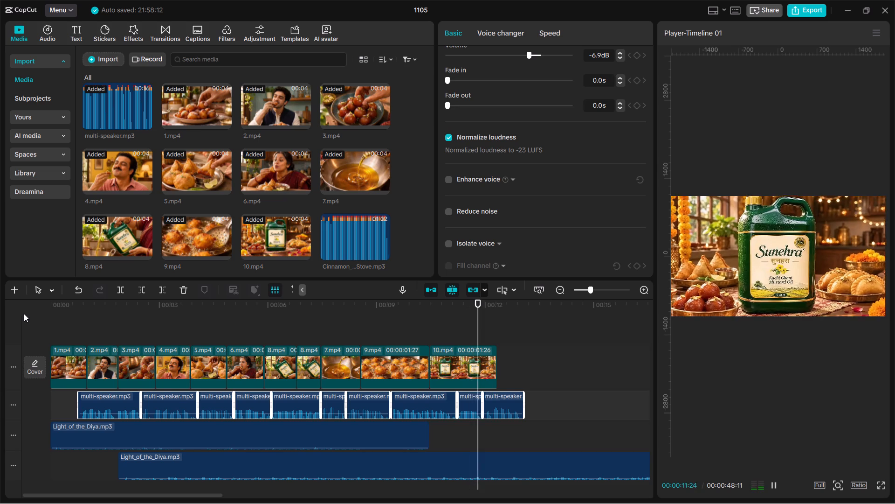
pyautogui.press('space')
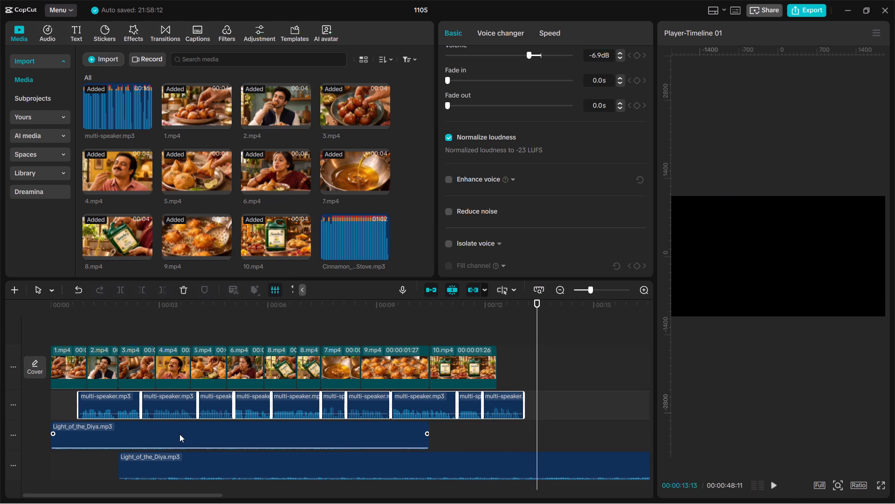
pyautogui.click(55, 329)
pyautogui.press('space')
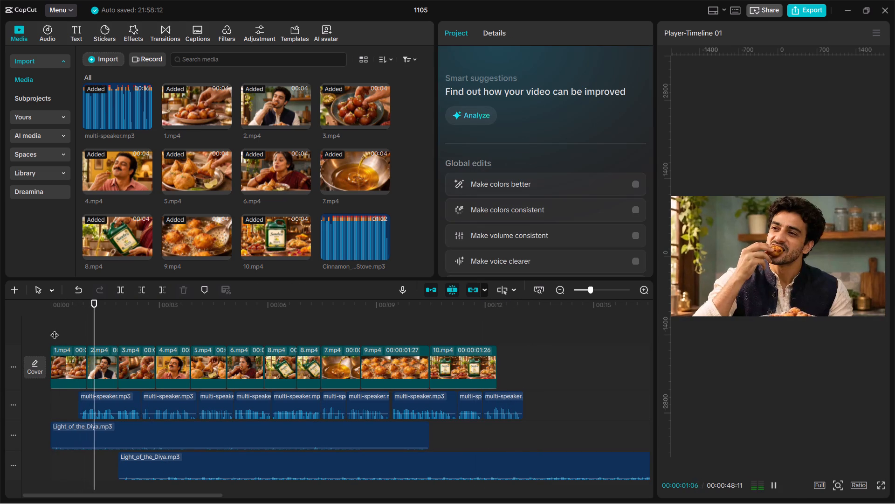
pyautogui.press('space')
pyautogui.press('space')
pyautogui.press('space')
pyautogui.press('space')
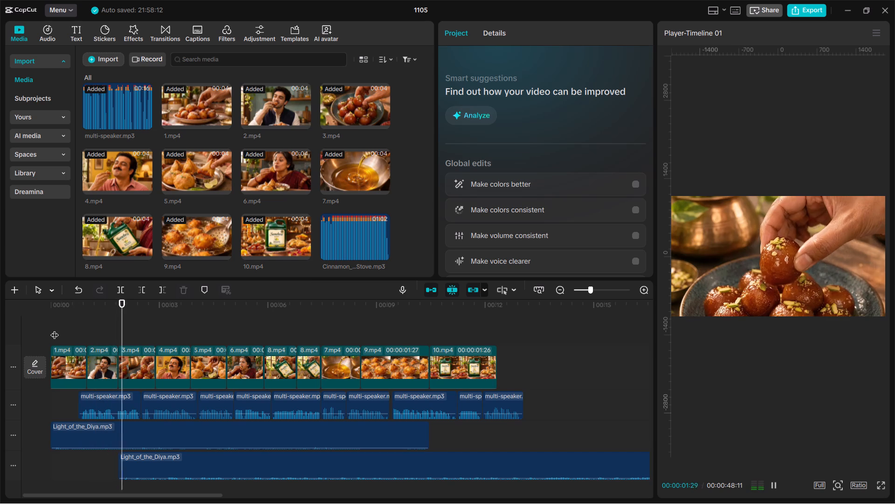
pyautogui.press('space')
pyautogui.press('space')
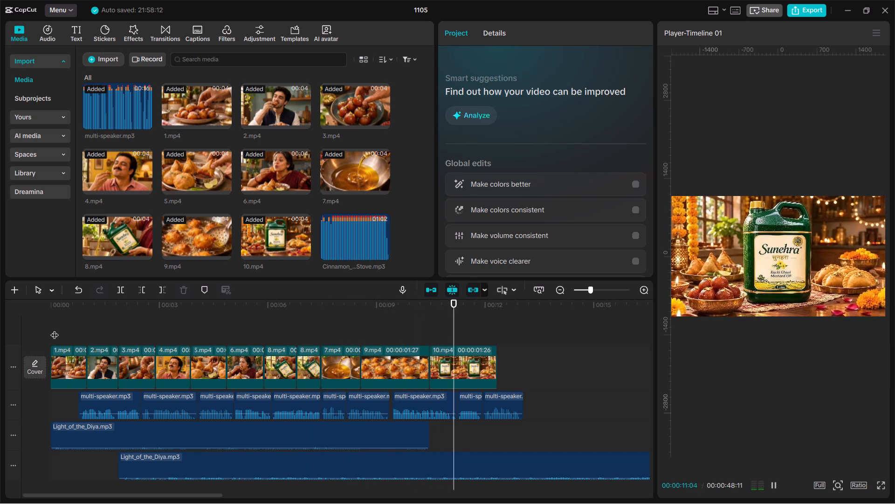
pyautogui.press('space')
pyautogui.press('space')
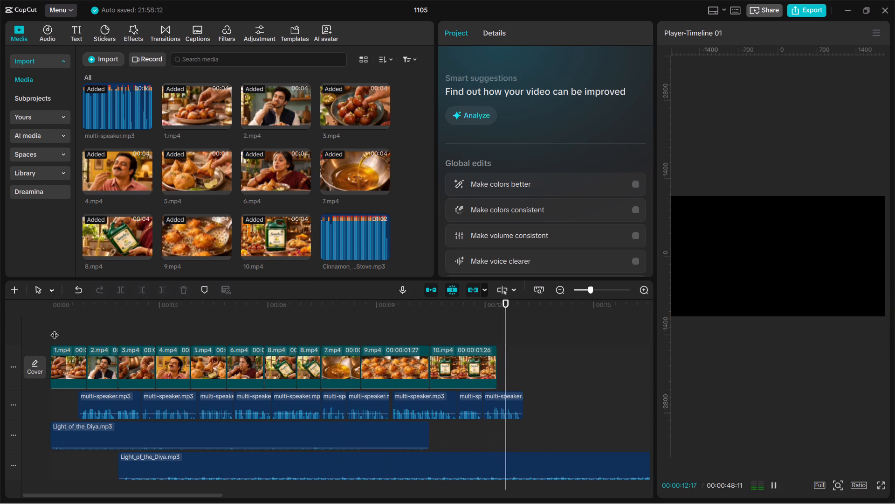
pyautogui.press('space')
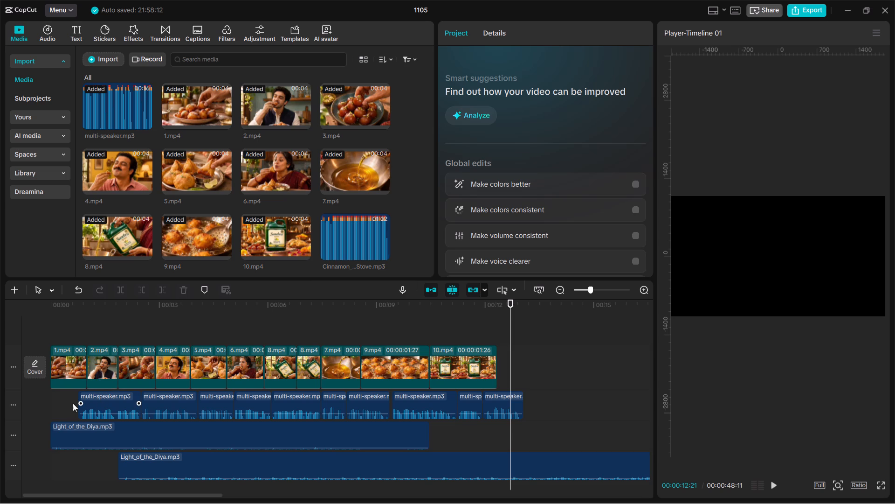
# Shift all the multi-speaker.mp3 clips slightly later so the first starts where 2.mp4 begins, and play the opening seconds.
pyautogui.moveTo(62, 405); pyautogui.dragTo(424, 407)
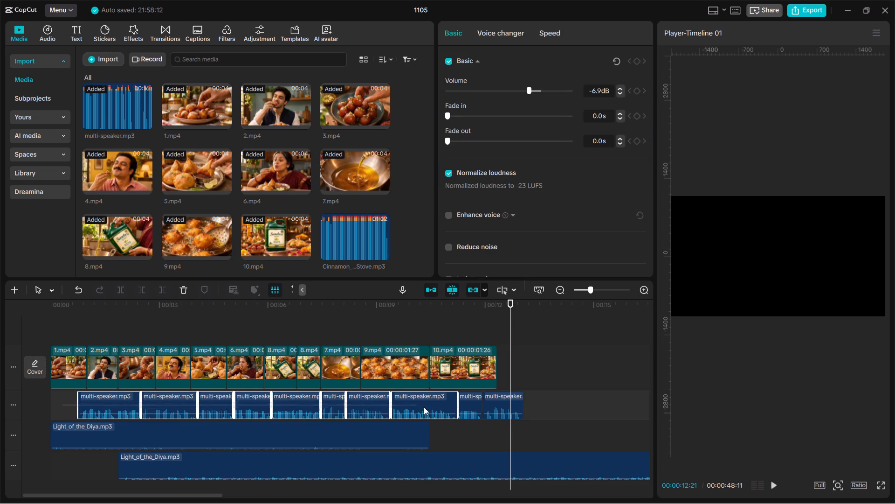
pyautogui.moveTo(424, 407); pyautogui.dragTo(509, 411)
pyautogui.moveTo(423, 408); pyautogui.dragTo(430, 408)
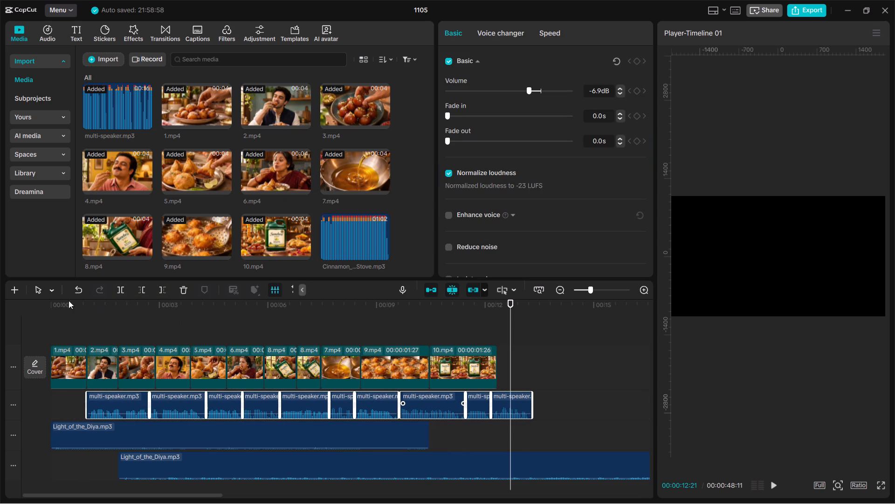
pyautogui.click(62, 301)
pyautogui.moveTo(62, 301); pyautogui.dragTo(5, 309)
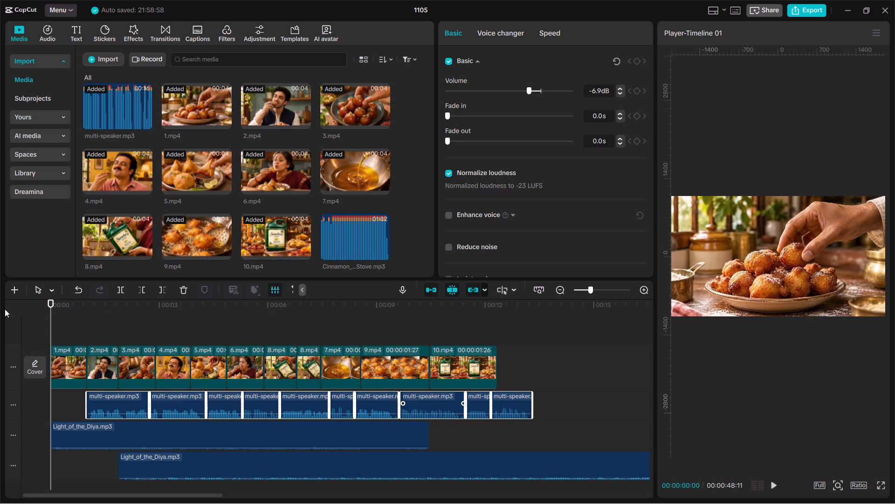
pyautogui.press('space')
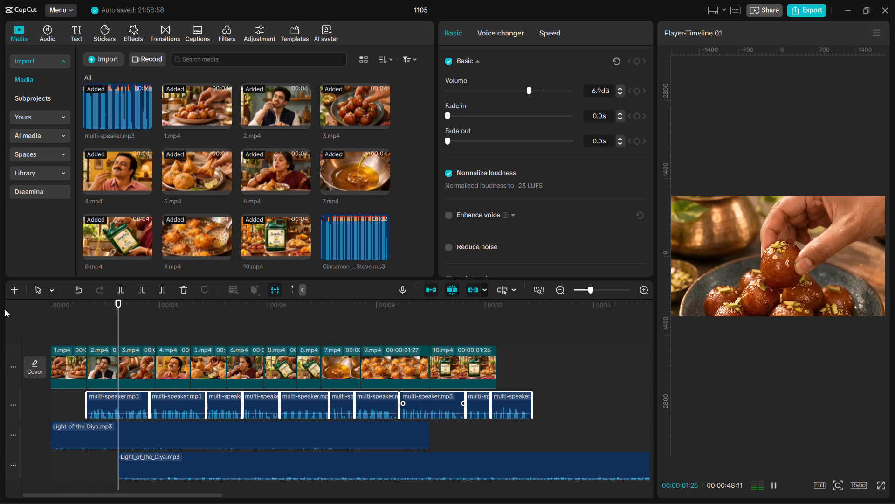
pyautogui.press('space')
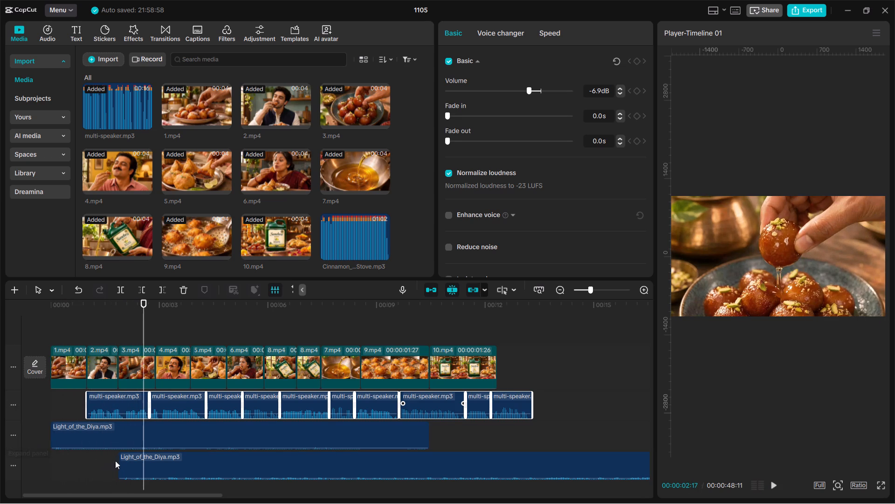
pyautogui.click(126, 462)
pyautogui.moveTo(126, 462); pyautogui.dragTo(268, 469)
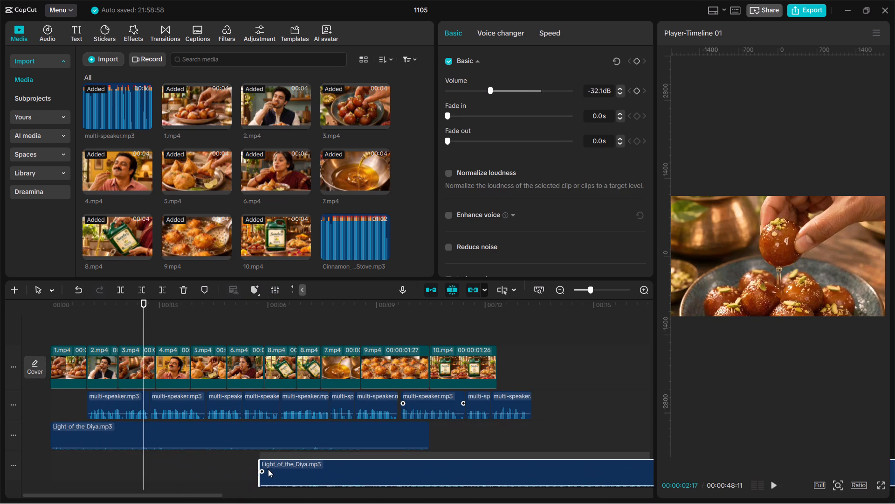
pyautogui.moveTo(268, 469); pyautogui.dragTo(268, 469)
pyautogui.click(211, 433)
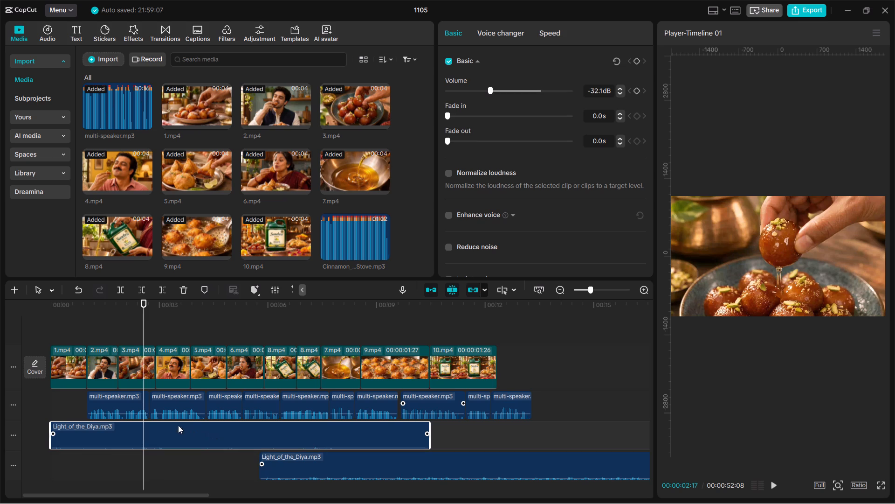
pyautogui.moveTo(144, 322); pyautogui.dragTo(18, 317)
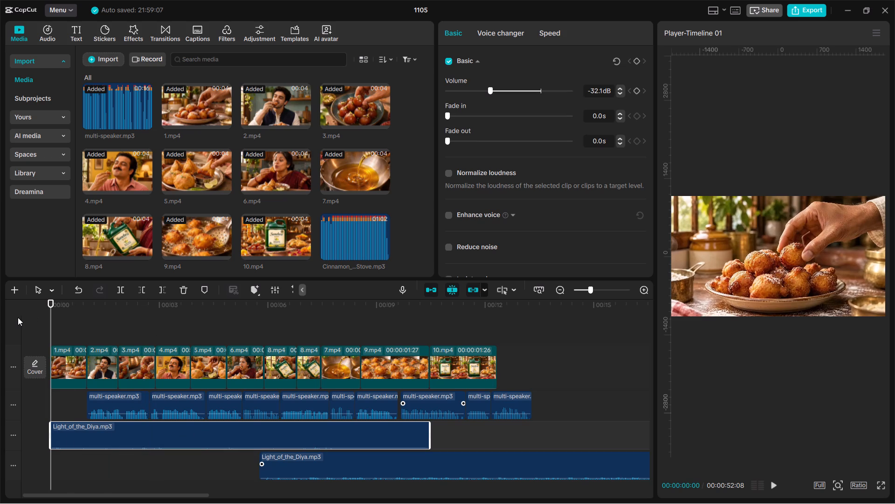
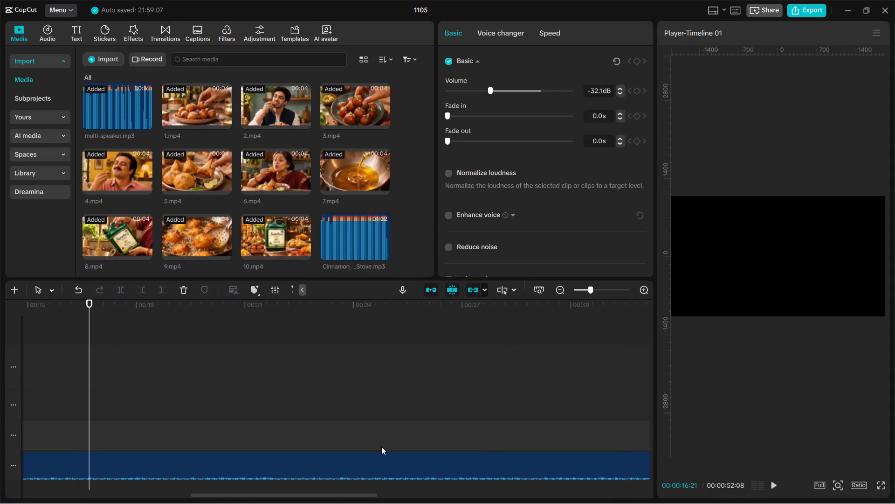
# Listen through the remaining part of the lower Light_of_the_Diya.mp3 clip up to its ending.
pyautogui.click(374, 457)
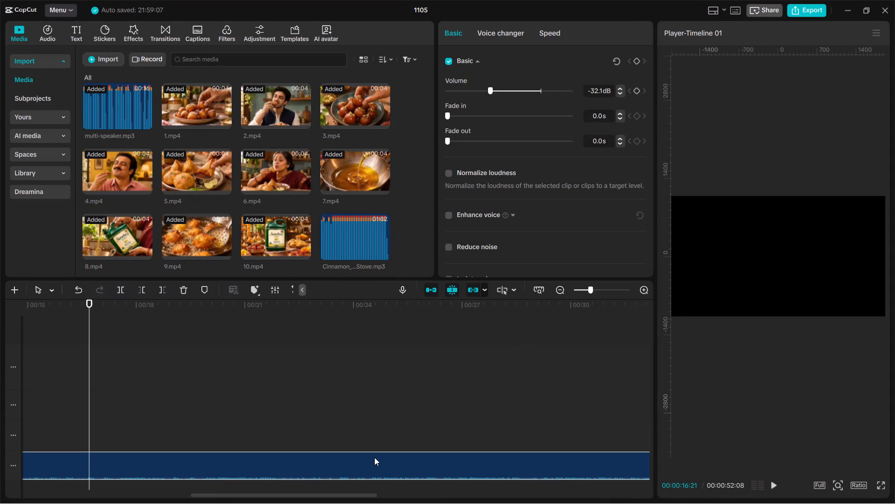
pyautogui.press('space')
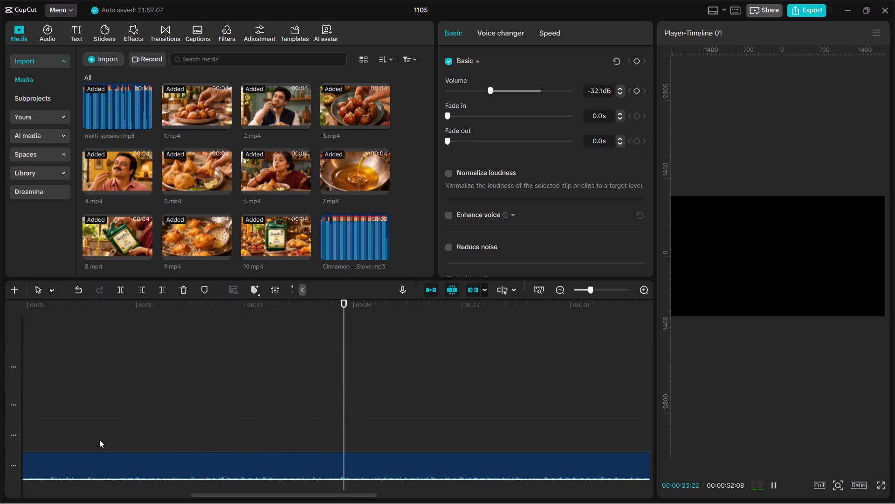
pyautogui.hscroll(-3, 233, 446)
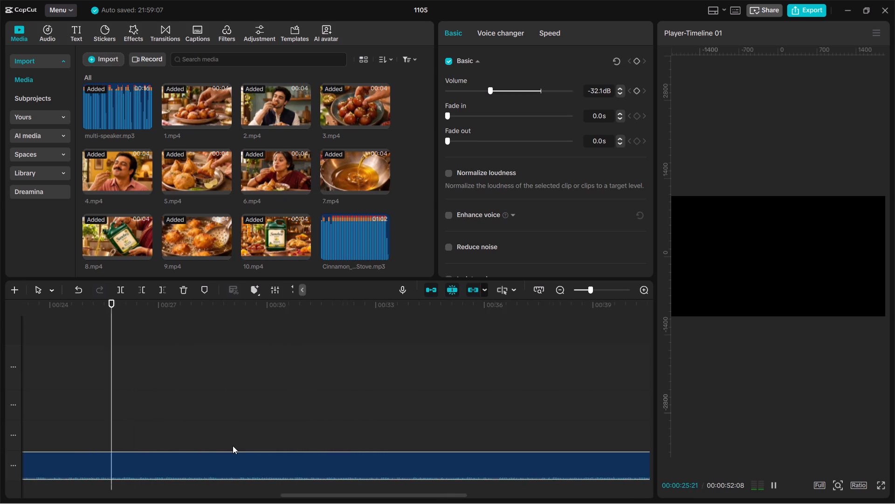
pyautogui.hscroll(-2, 233, 446)
pyautogui.click(216, 429)
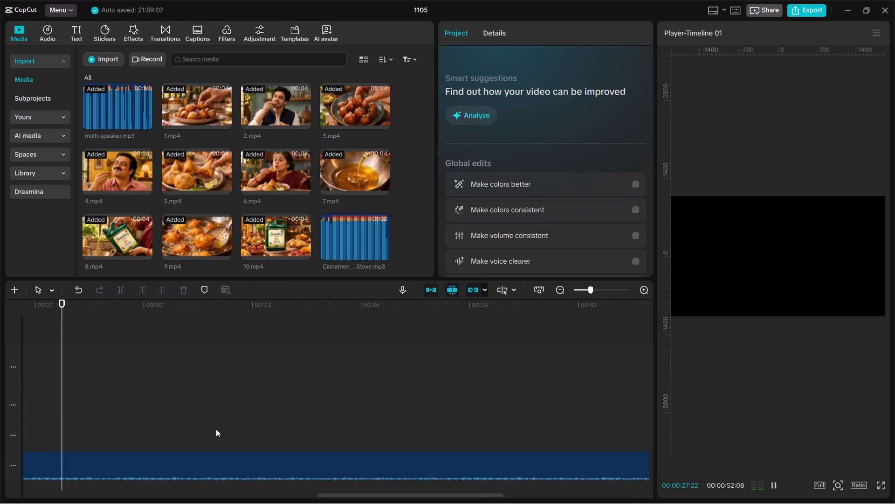
pyautogui.press('space')
pyautogui.hscroll(-1, 216, 429)
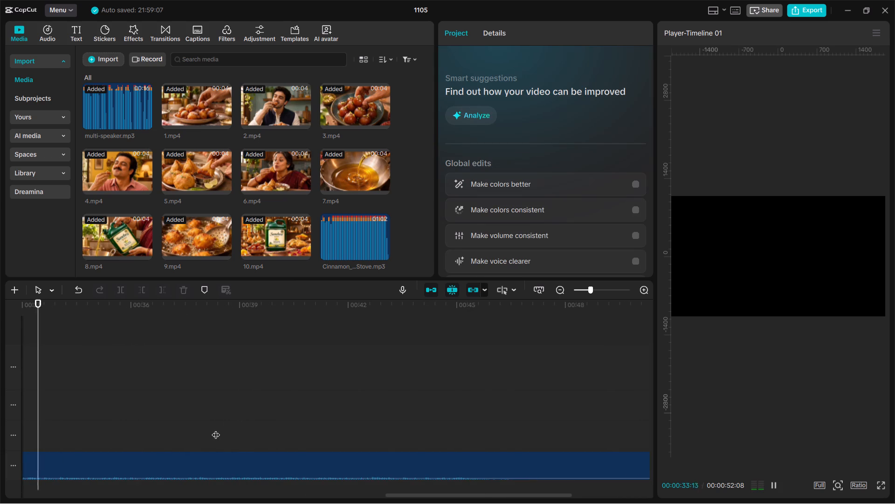
pyautogui.click(216, 429)
pyautogui.press('space')
pyautogui.hscroll(-1, 216, 429)
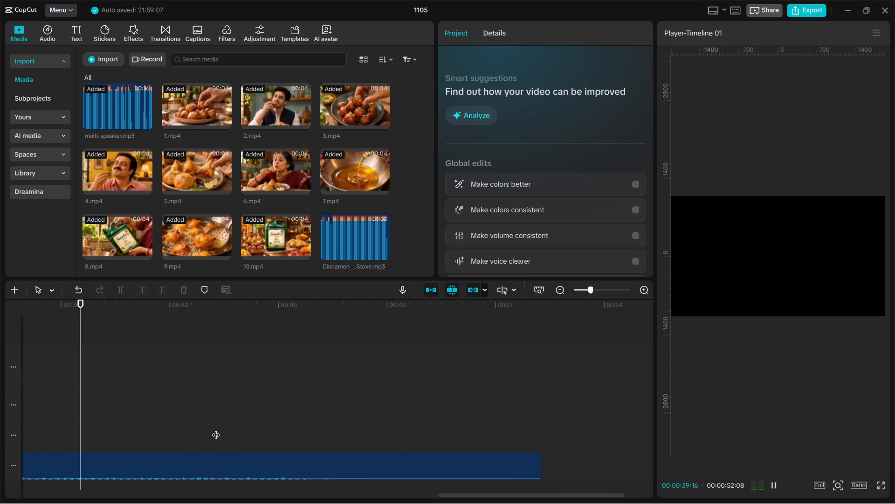
pyautogui.click(233, 426)
pyautogui.press('space')
pyautogui.press('space')
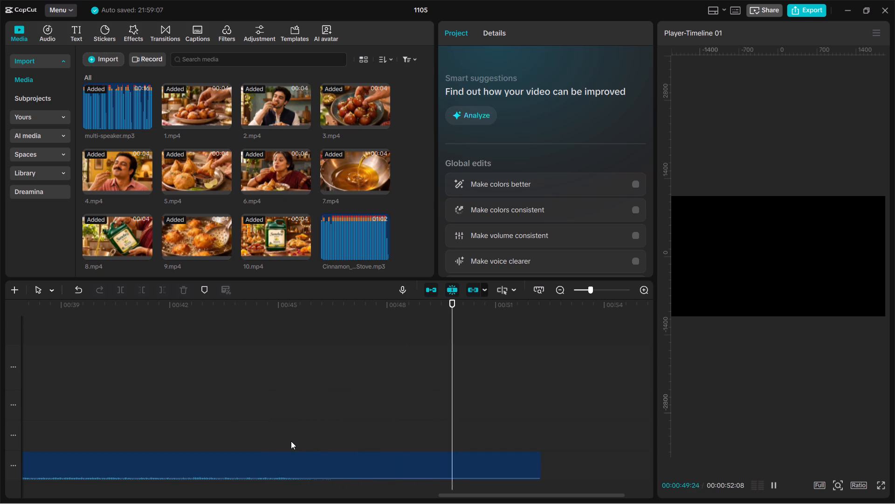
# Listen around the 45-second point and cut everything before 00:00:45:04 off the lower Light_of_the_Diya.mp3 clip.
pyautogui.click(275, 442)
pyautogui.press('space')
pyautogui.press('space')
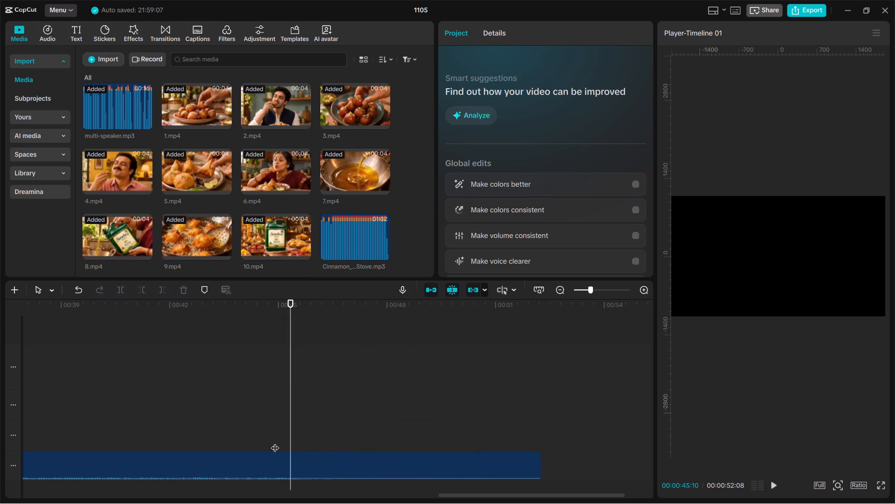
pyautogui.press('space')
pyautogui.click(283, 443)
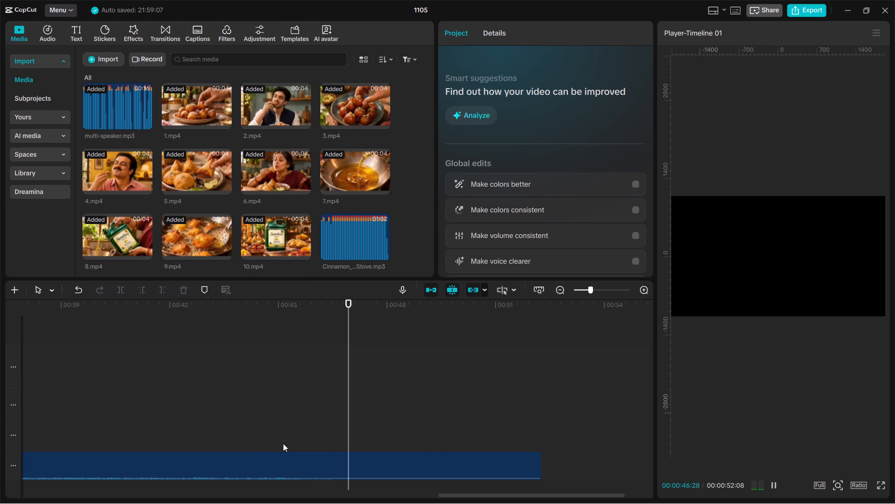
pyautogui.click(290, 473)
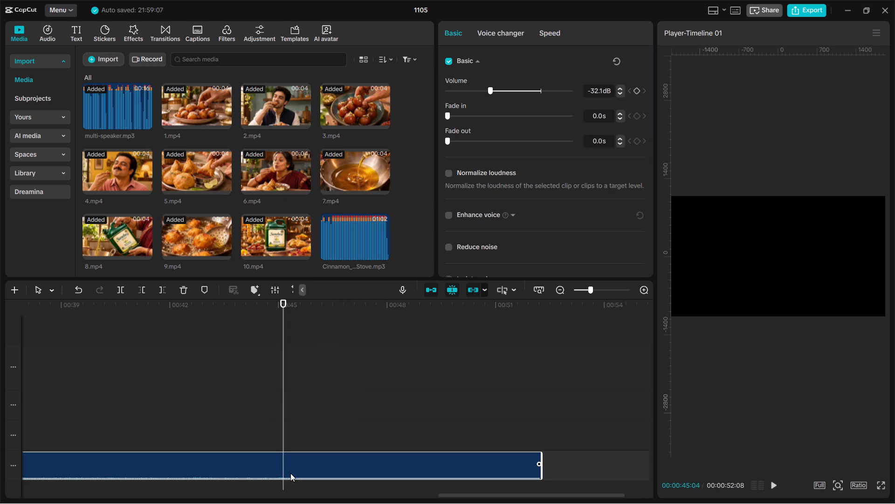
pyautogui.press('q')
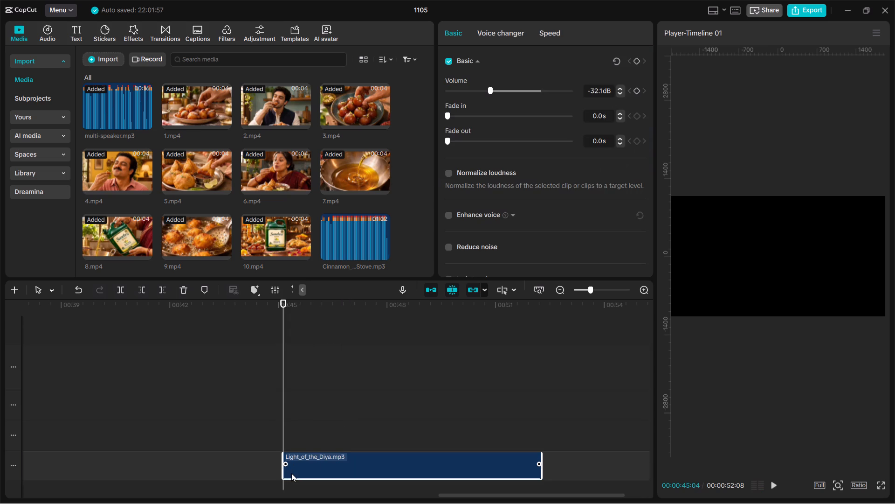
# Move the trimmed Light_of_the_Diya.mp3 ending back to start at about 8 seconds on the lowest track and play it with the advert.
pyautogui.moveTo(320, 461); pyautogui.dragTo(48, 470)
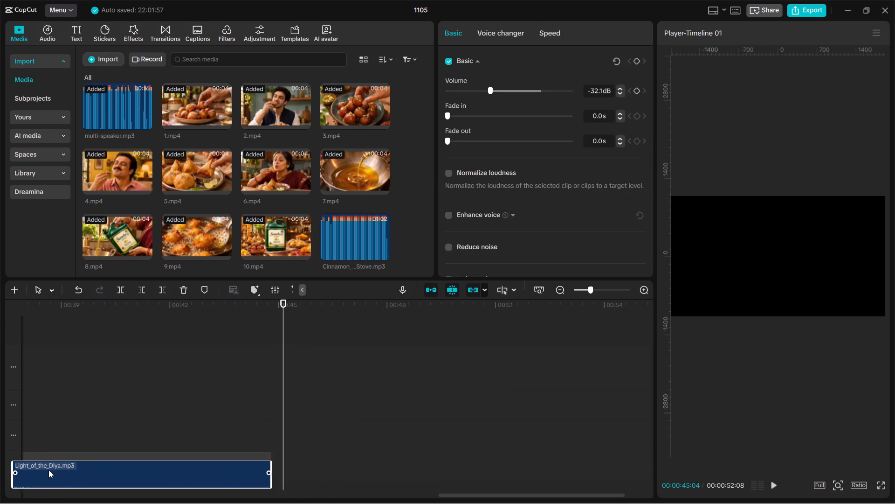
pyautogui.moveTo(48, 470); pyautogui.dragTo(28, 463)
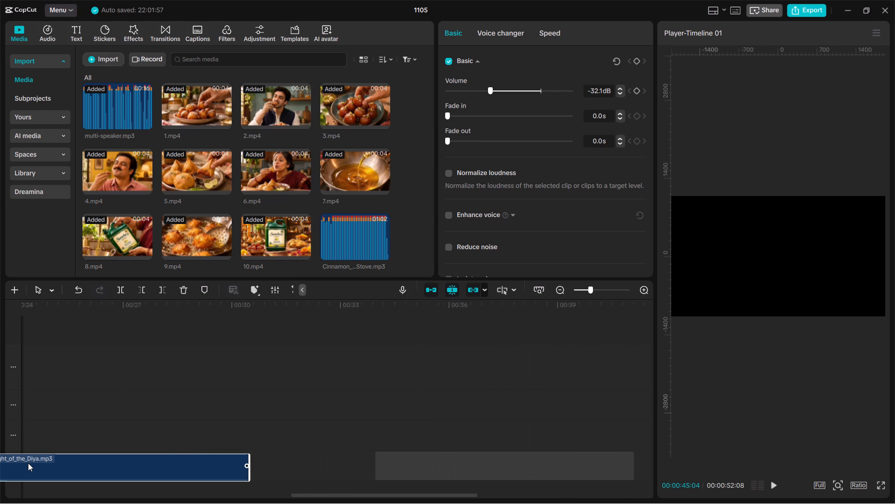
pyautogui.moveTo(28, 463); pyautogui.dragTo(397, 464)
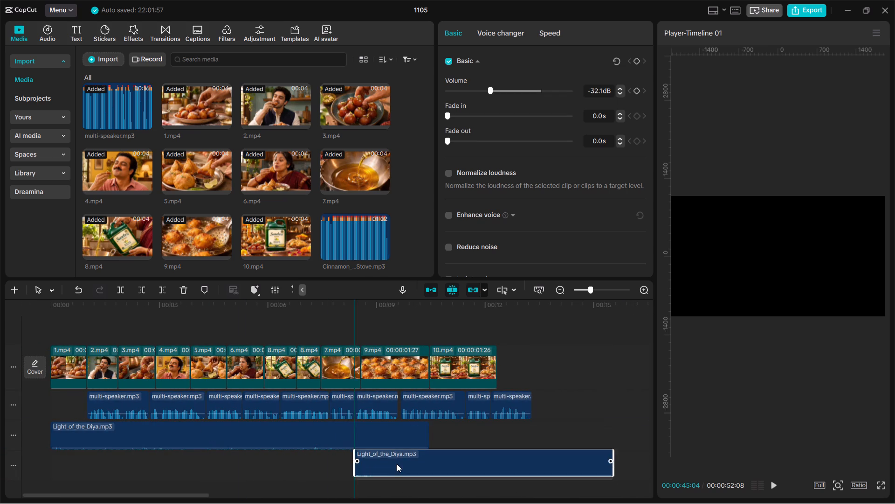
pyautogui.moveTo(397, 464); pyautogui.dragTo(387, 458)
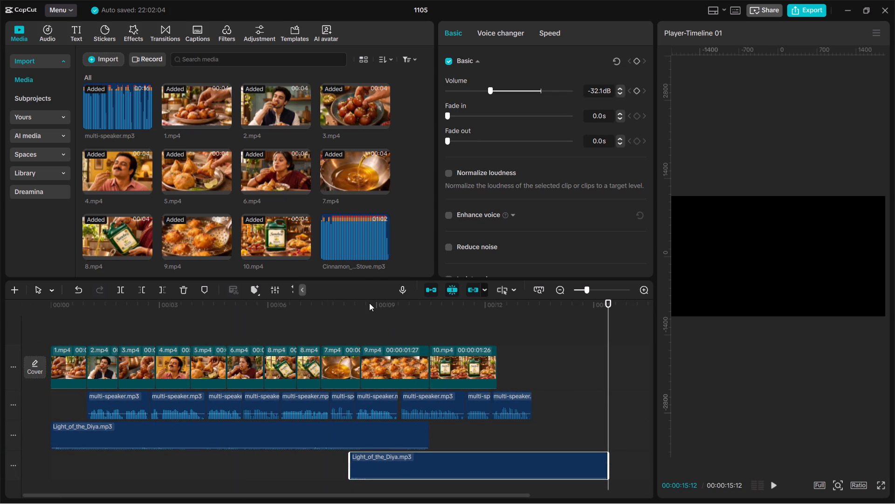
pyautogui.click(356, 309)
pyautogui.press('space')
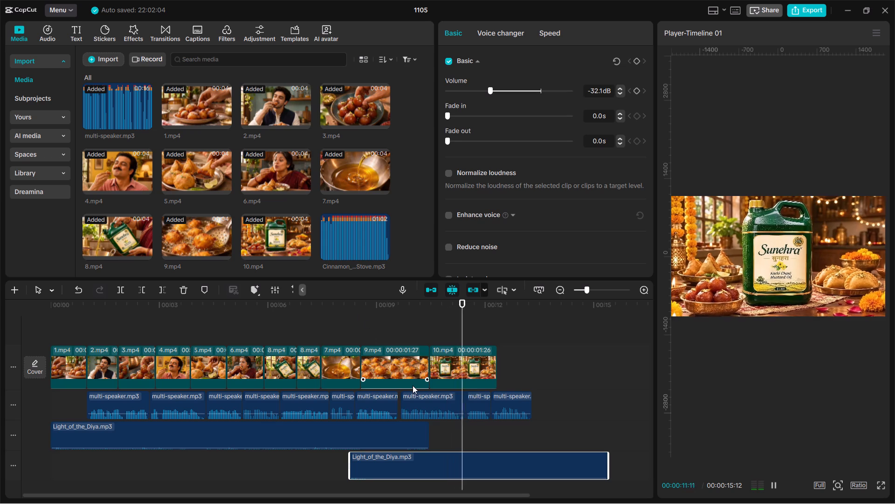
# Shorten the music ending to about 2.8 s with a 0.1 s fade-out, place it on the first music track at about 10.8 s, and play it.
pyautogui.click(607, 464)
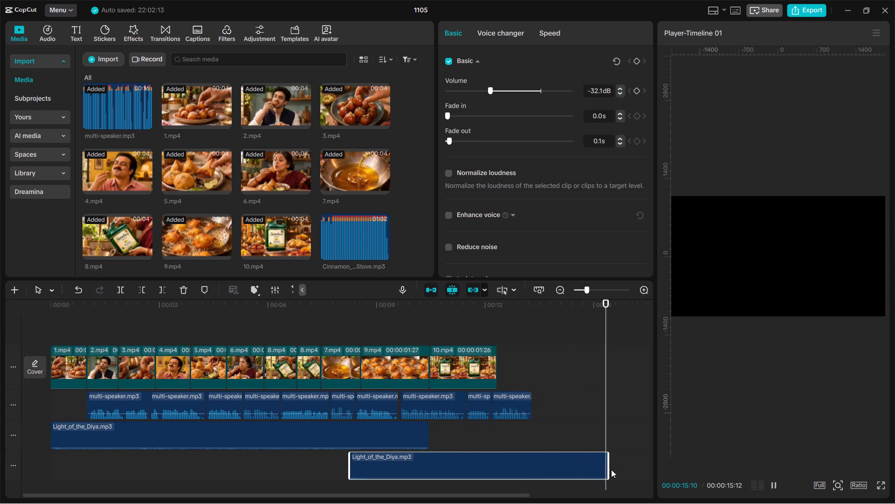
pyautogui.moveTo(609, 470); pyautogui.dragTo(447, 474)
pyautogui.moveTo(409, 470); pyautogui.dragTo(503, 439)
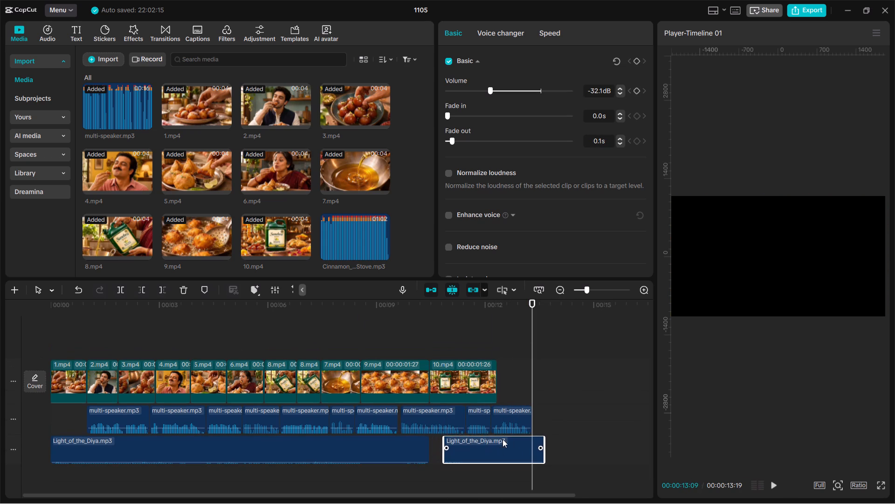
pyautogui.click(423, 337)
pyautogui.press('space')
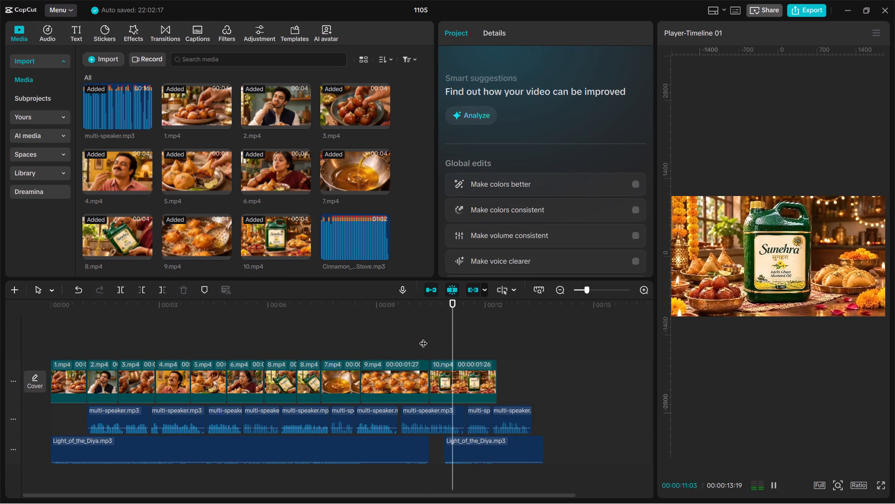
pyautogui.press('space')
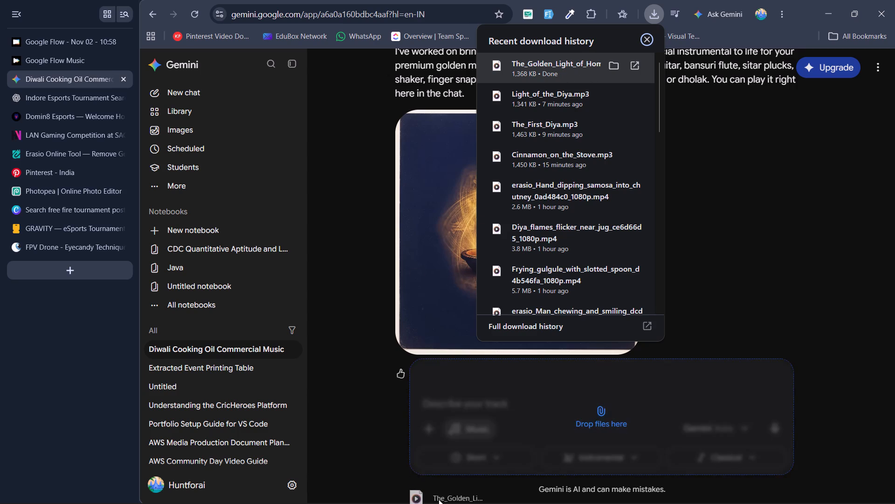
pyautogui.moveTo(438, 499); pyautogui.dragTo(375, 460)
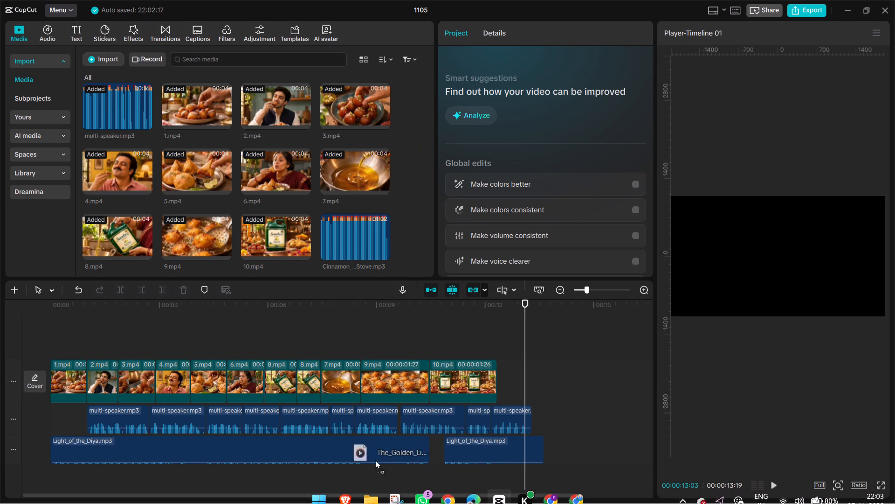
pyautogui.moveTo(375, 460); pyautogui.dragTo(364, 472)
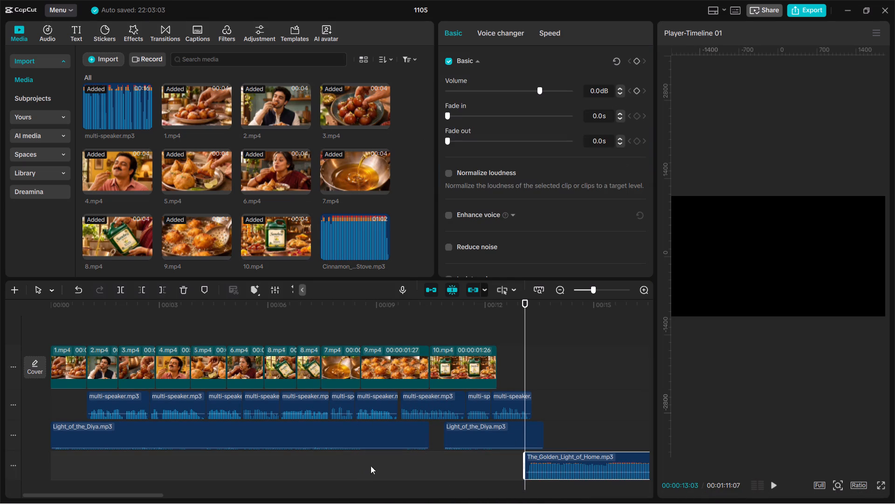
pyautogui.moveTo(554, 458); pyautogui.dragTo(376, 470)
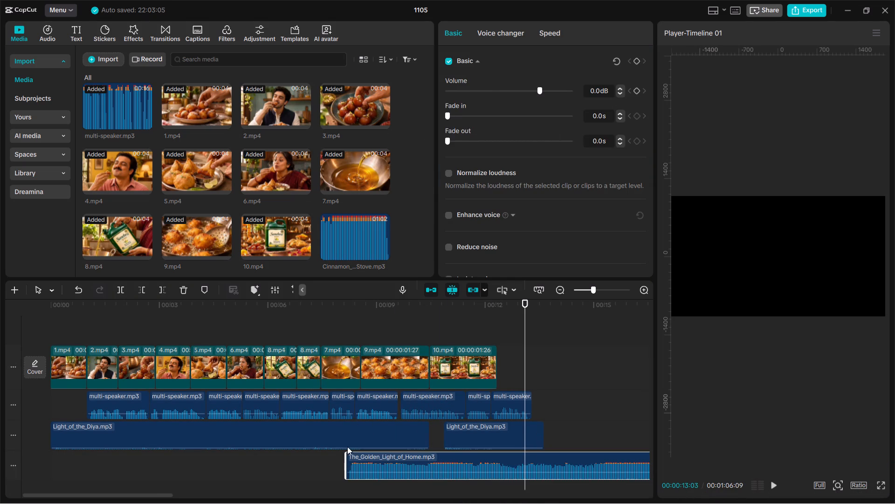
# Set the volume of The_Golden_Light_of_Home.mp3 to -32.1 dB, matching the Light_of_the_Diya.mp3 clips.
pyautogui.click(335, 437)
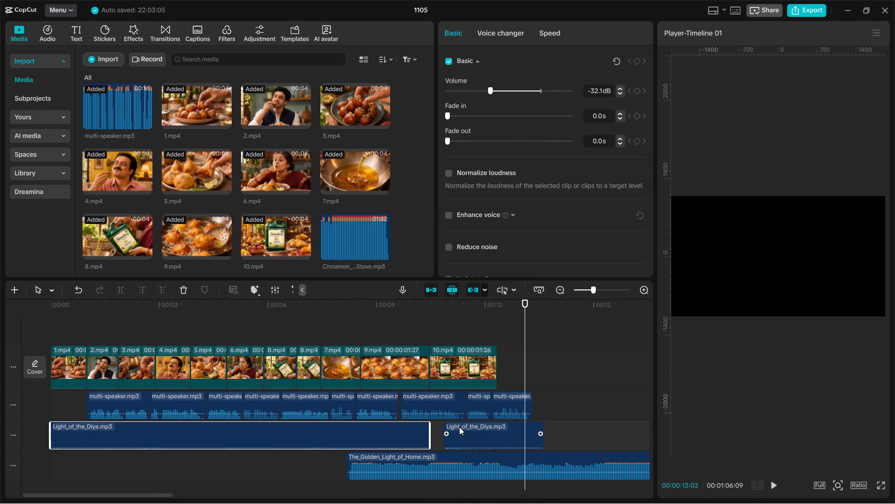
pyautogui.click(459, 427)
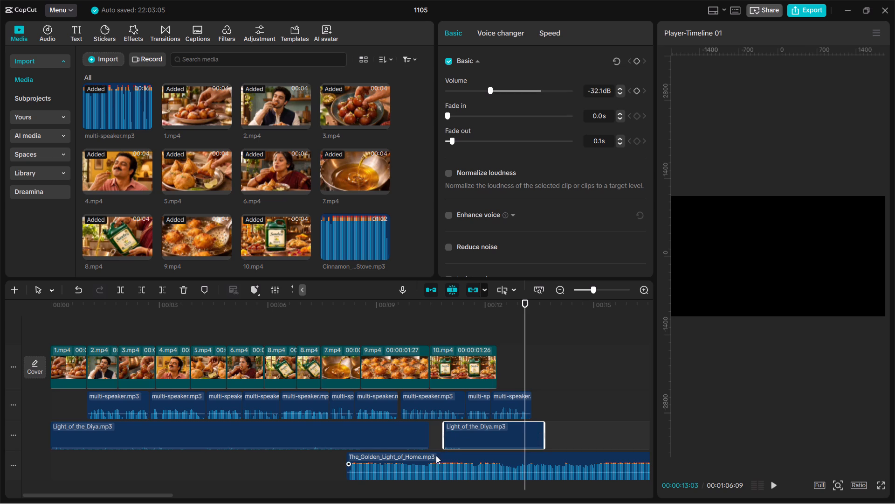
pyautogui.click(430, 466)
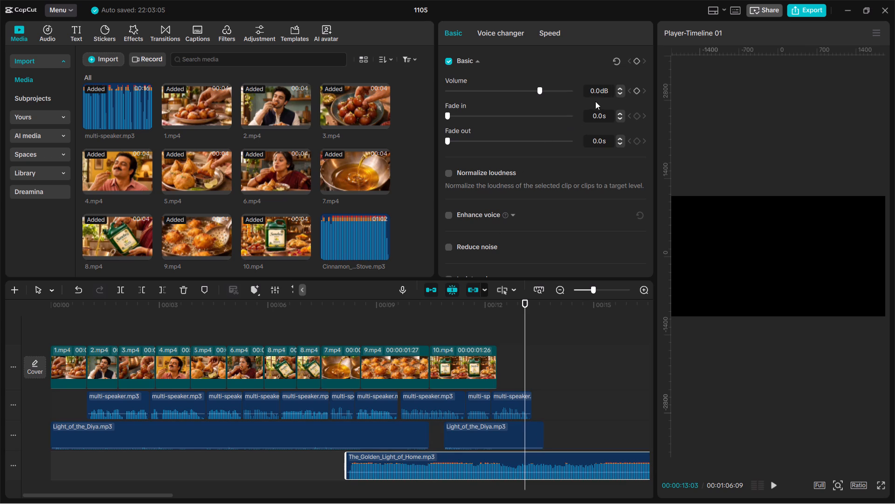
pyautogui.moveTo(599, 91); pyautogui.dragTo(586, 90)
pyautogui.write('-32')
pyautogui.write('.1')
pyautogui.click(296, 318)
# Play the timeline from 8 seconds to hear The_Golden_Light_of_Home.mp3 against the advert and past its end.
pyautogui.moveTo(296, 318); pyautogui.dragTo(284, 319)
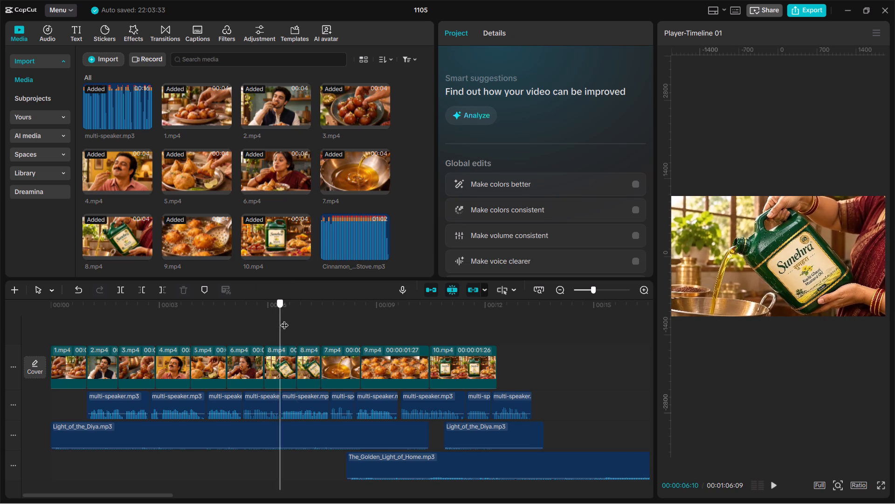
pyautogui.moveTo(284, 319); pyautogui.dragTo(302, 318)
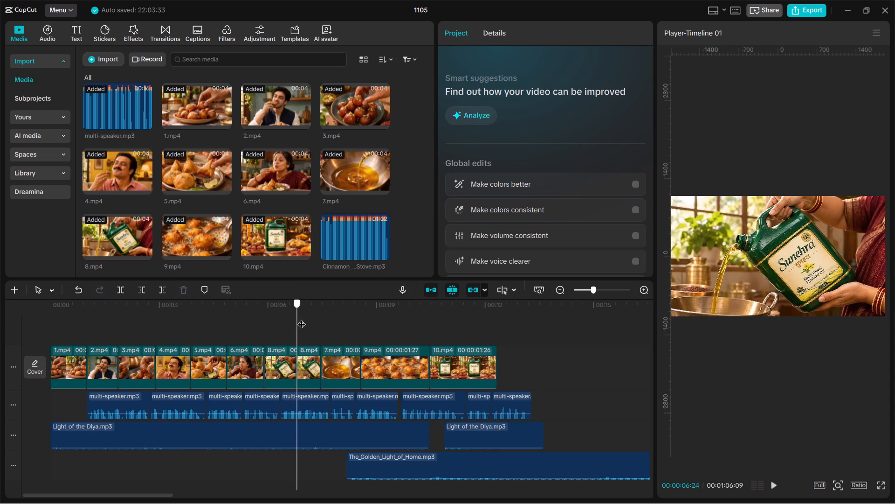
pyautogui.moveTo(302, 318); pyautogui.dragTo(386, 326)
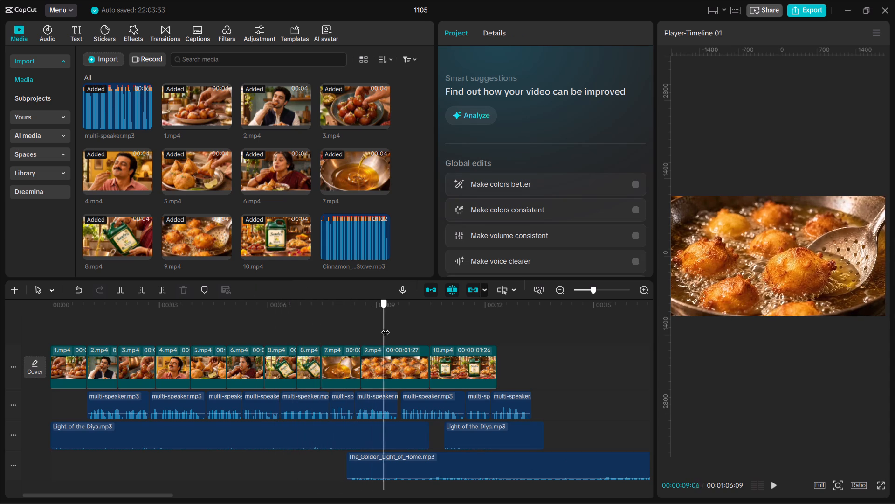
pyautogui.moveTo(386, 326); pyautogui.dragTo(340, 315)
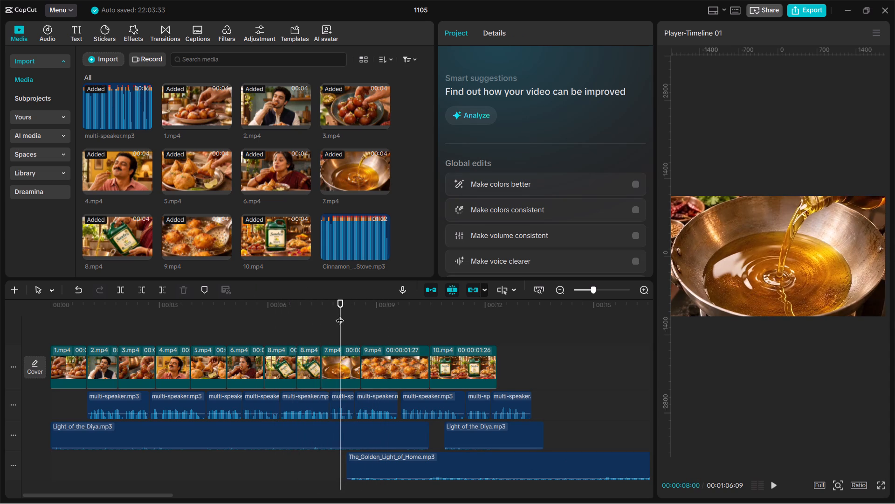
pyautogui.press('space')
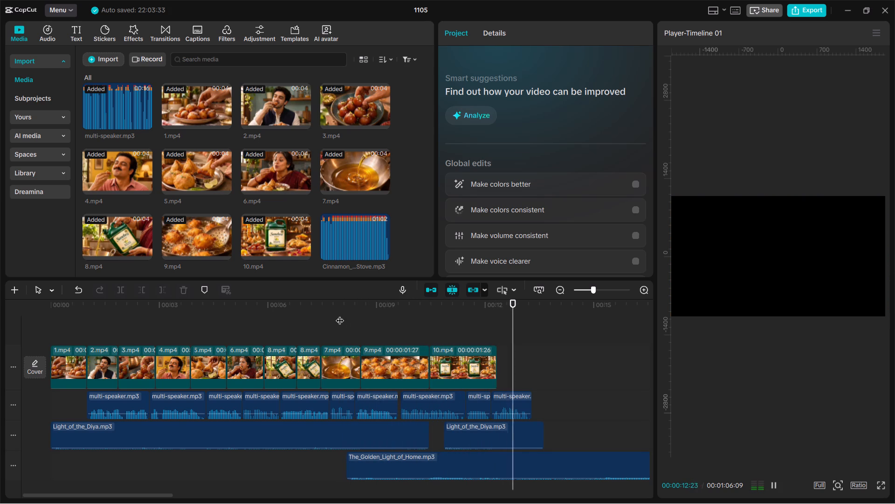
pyautogui.hscroll(-1, 340, 315)
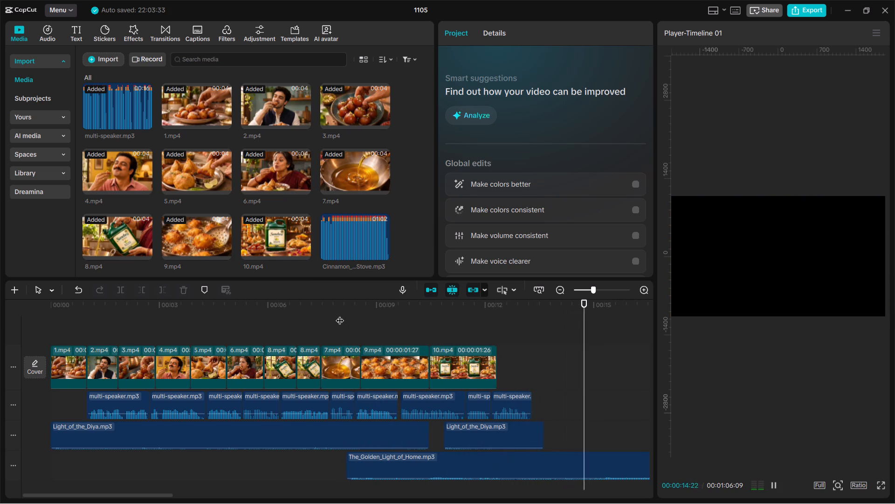
pyautogui.hscroll(-1, 340, 315)
pyautogui.hscroll(-1, 475, 381)
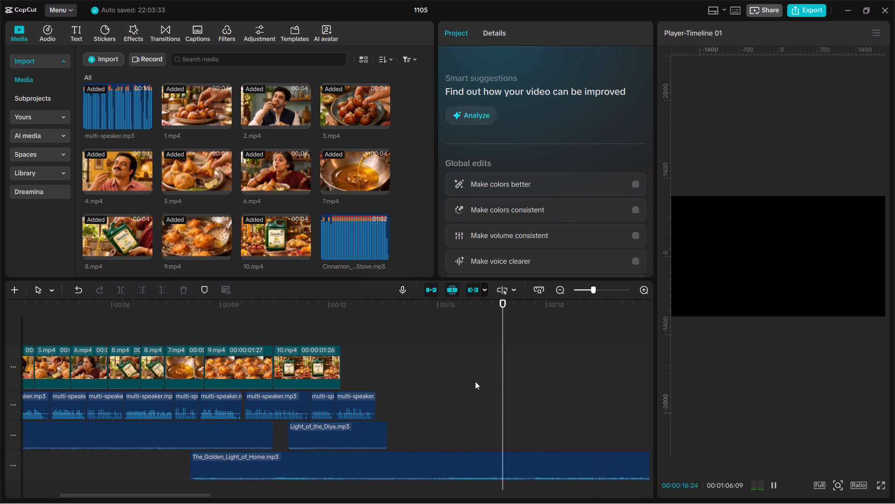
# Trim away the part of The_Golden_Light_of_Home.mp3 after 00:00:15:12 on the timeline.
pyautogui.click(452, 430)
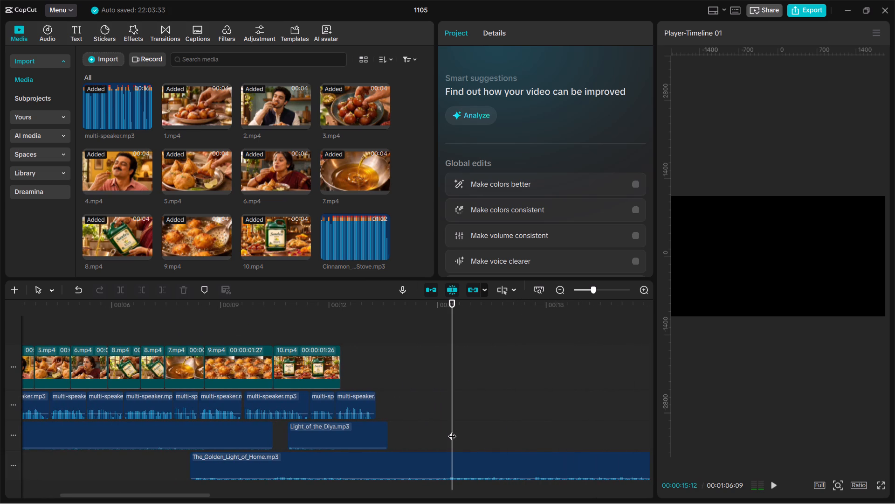
pyautogui.click(460, 459)
pyautogui.press('w')
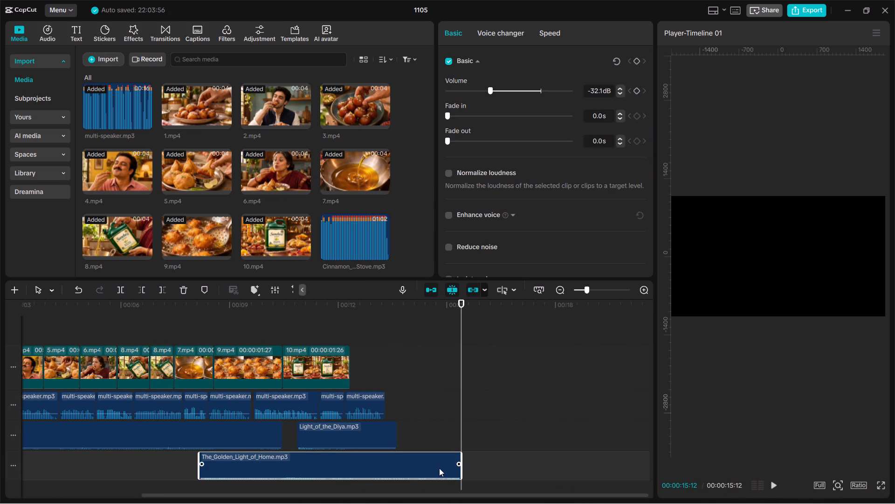
# Move the trimmed The_Golden_Light_of_Home.mp3 to start at about 2.3 s on the lowest track and play the advert from the beginning.
pyautogui.moveTo(438, 468); pyautogui.dragTo(337, 470)
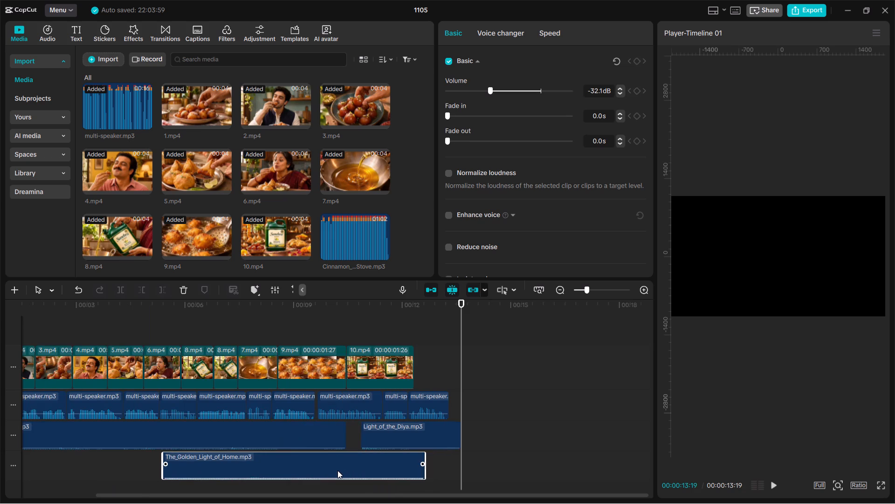
pyautogui.hscroll(2, 337, 470)
pyautogui.moveTo(338, 468); pyautogui.dragTo(254, 464)
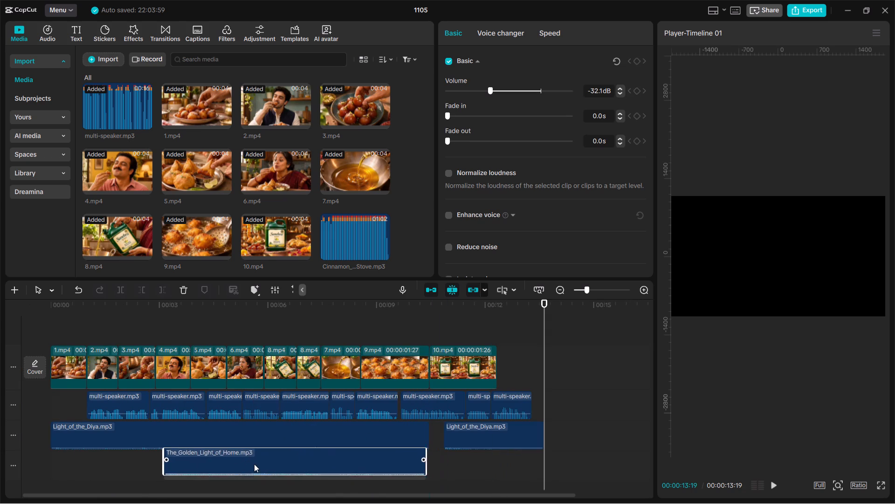
pyautogui.moveTo(254, 464); pyautogui.dragTo(231, 470)
pyautogui.click(62, 309)
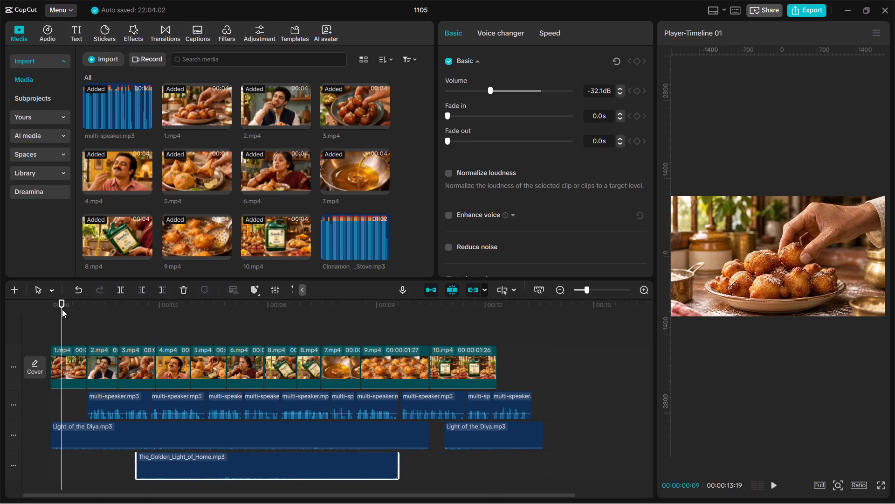
pyautogui.moveTo(62, 309); pyautogui.dragTo(36, 319)
pyautogui.press('space')
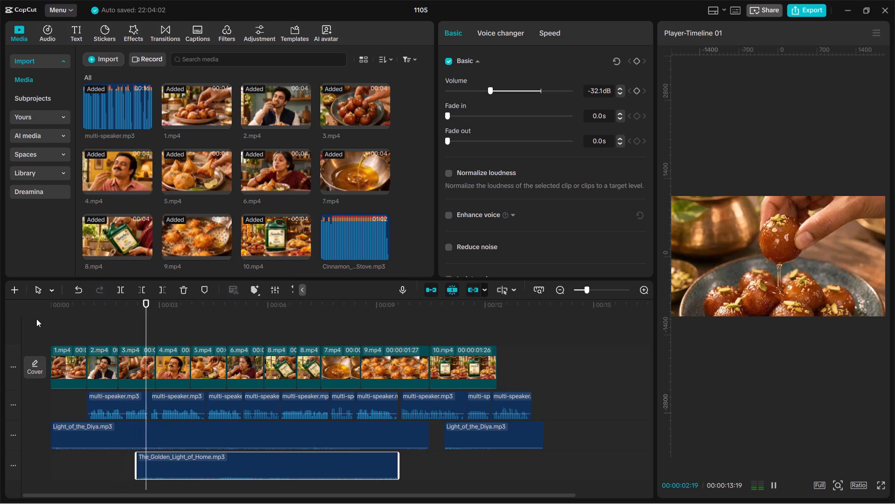
pyautogui.press('space')
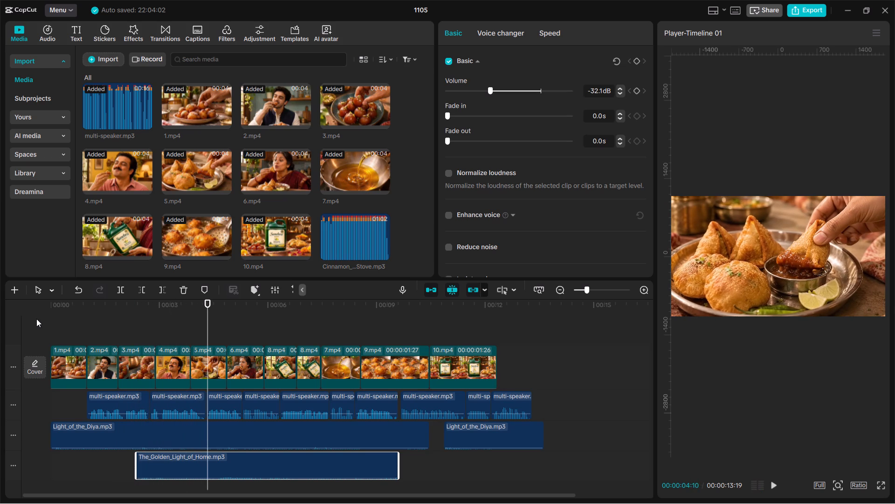
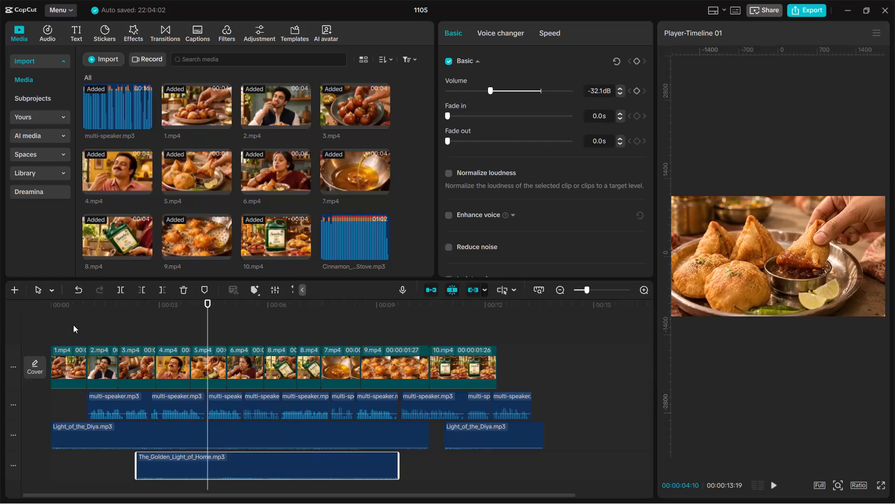
# Play the advert from the beginning to about 8 seconds to check the voice-over against the background music.
pyautogui.click(73, 324)
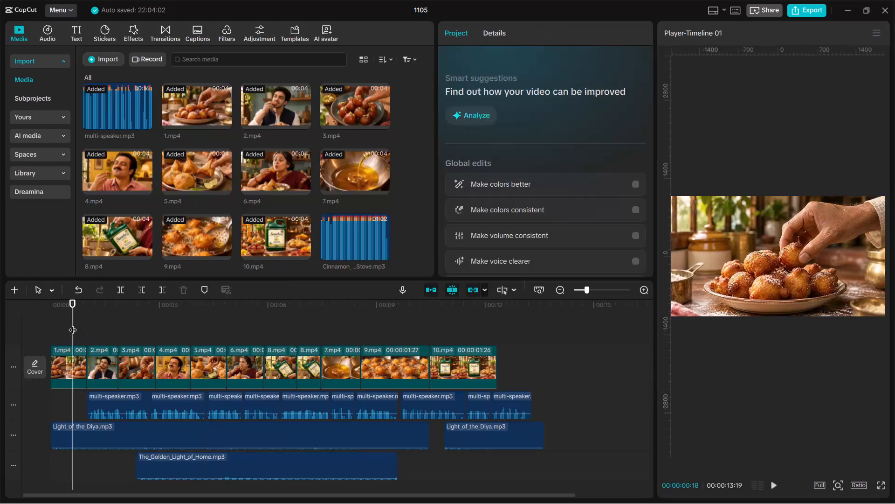
pyautogui.moveTo(75, 324); pyautogui.dragTo(10, 319)
pyautogui.press('space')
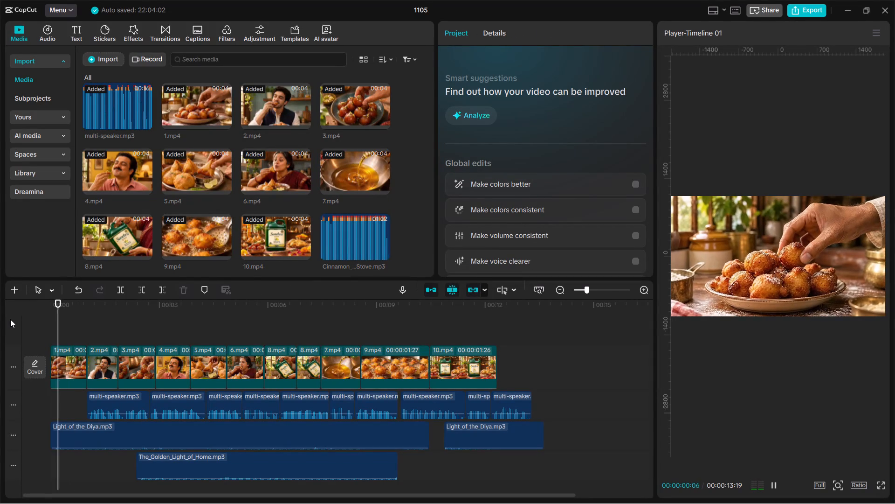
pyautogui.press('space')
pyautogui.press('space')
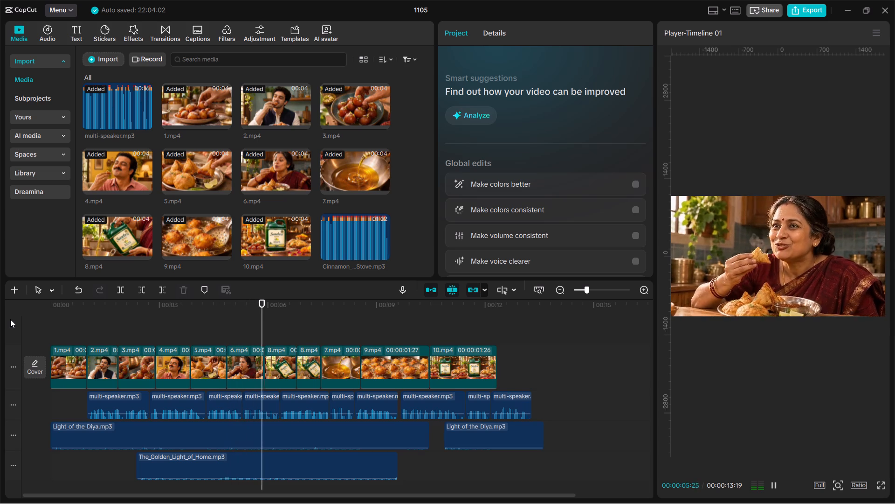
pyautogui.press('space')
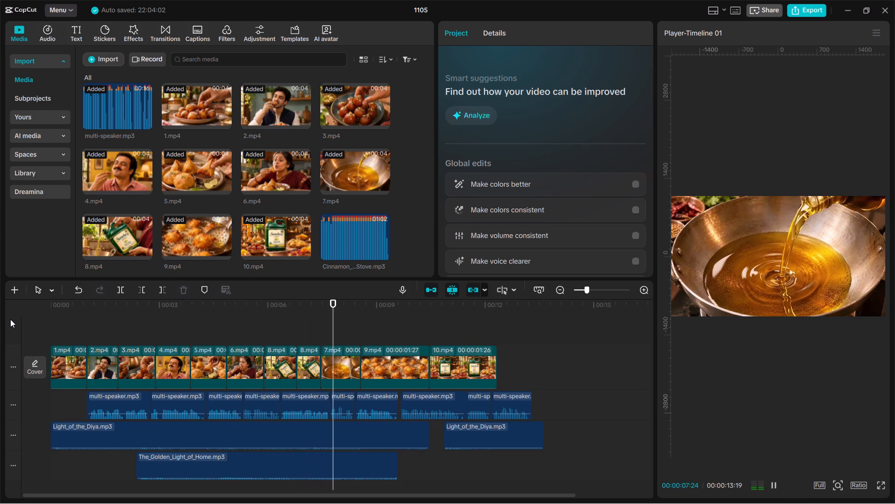
# Shift the last seven multi-speaker.mp3 clips together about 0.6 s later, so the group starts at about 5.9 s.
pyautogui.keyDown('ctrl'); pyautogui.scroll(3, 10, 319); pyautogui.keyUp('ctrl')
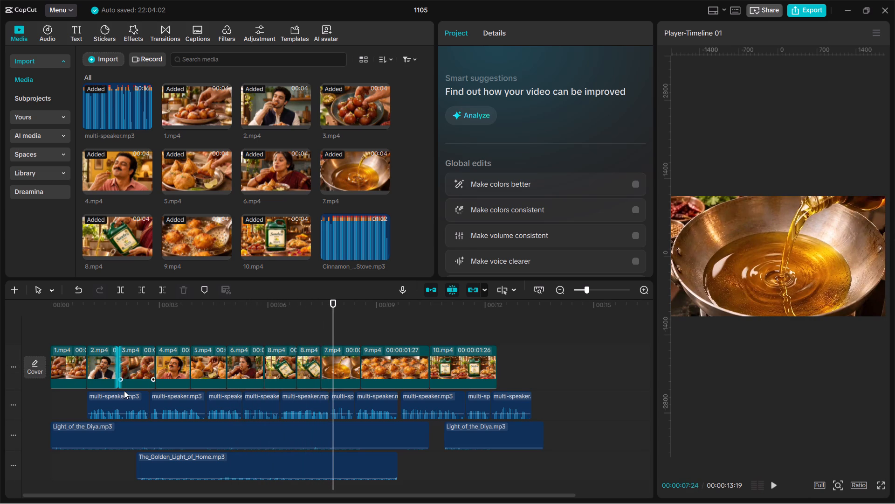
pyautogui.keyDown('ctrl'); pyautogui.scroll(5, 190, 409); pyautogui.keyUp('ctrl')
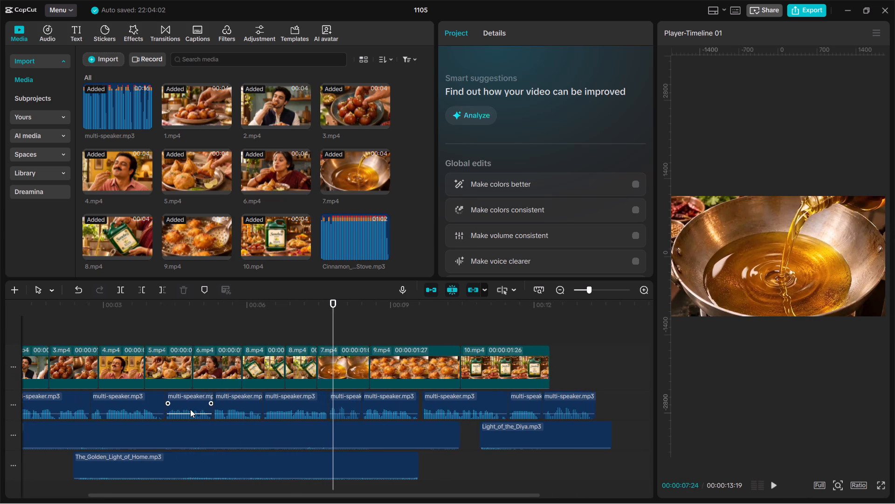
pyautogui.keyDown('ctrl'); pyautogui.scroll(1, 190, 409); pyautogui.keyUp('ctrl')
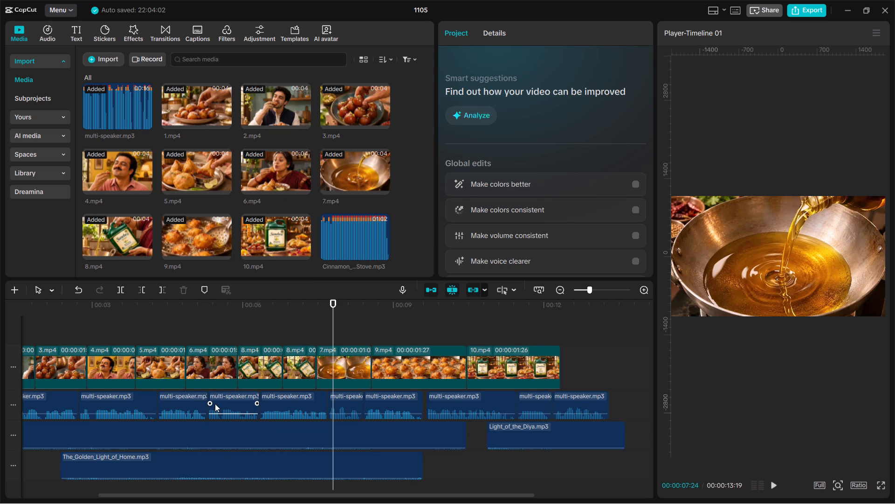
pyautogui.click(215, 404)
pyautogui.keyDown('shift'); pyautogui.click(274, 396); pyautogui.keyUp('shift')
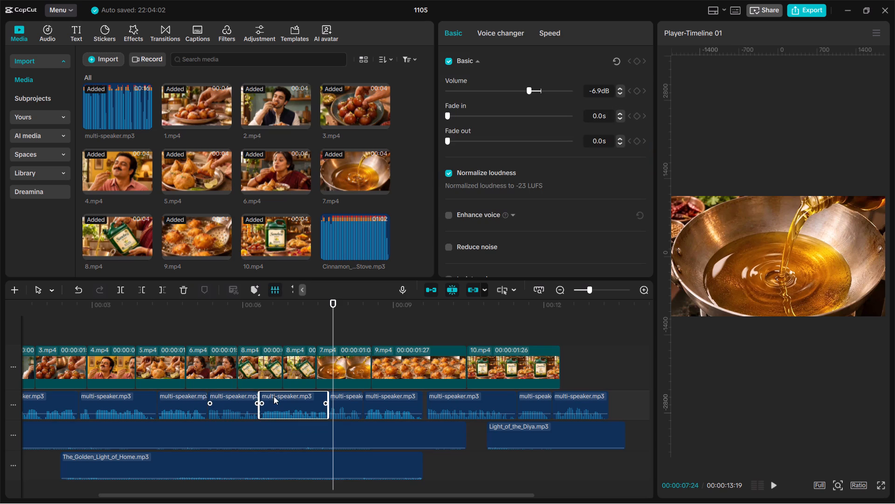
pyautogui.click(247, 402)
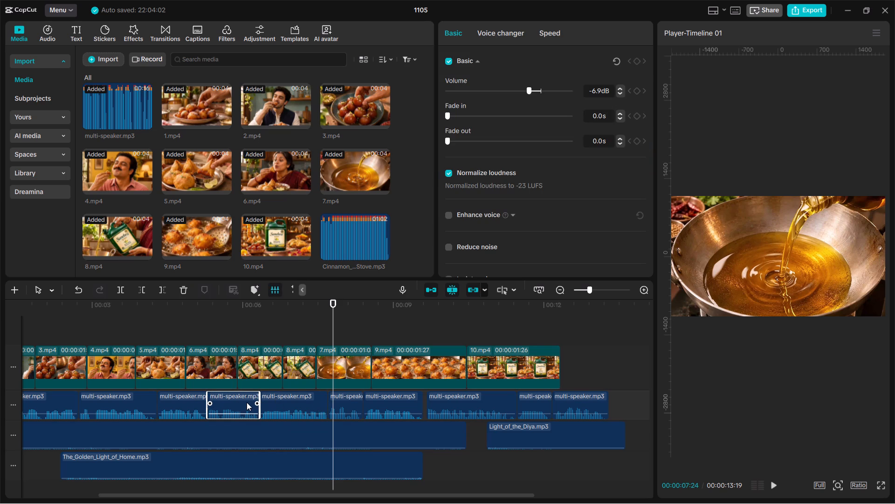
pyautogui.keyDown('ctrl'); pyautogui.keyDown('shift'); pyautogui.click(282, 405); pyautogui.keyUp('shift'); pyautogui.keyUp('ctrl')
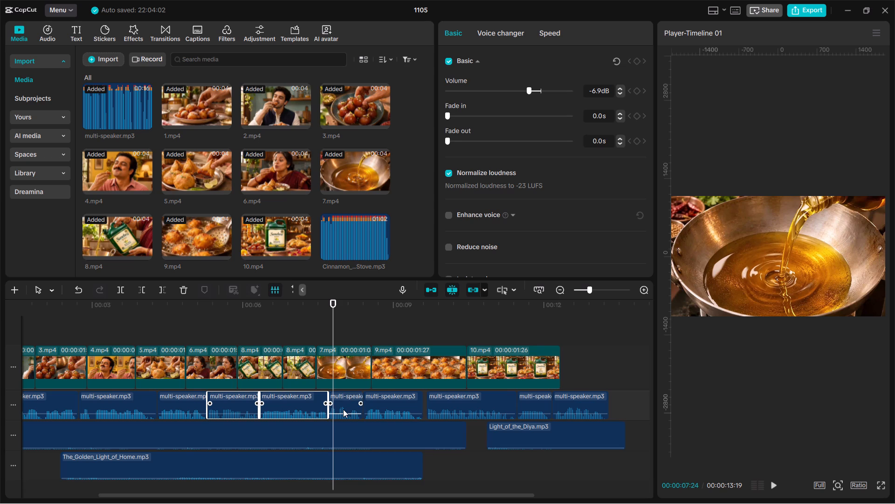
pyautogui.keyDown('ctrl'); pyautogui.keyDown('shift'); pyautogui.click(343, 409); pyautogui.keyUp('shift'); pyautogui.keyUp('ctrl')
pyautogui.keyDown('ctrl'); pyautogui.keyDown('shift'); pyautogui.click(382, 406); pyautogui.keyUp('shift'); pyautogui.keyUp('ctrl')
pyautogui.keyDown('ctrl'); pyautogui.keyDown('shift'); pyautogui.click(443, 409); pyautogui.keyUp('shift'); pyautogui.keyUp('ctrl')
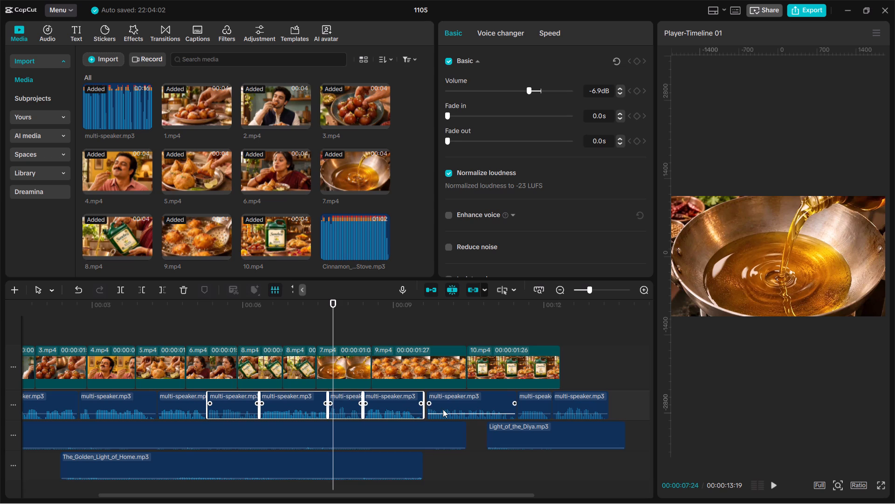
pyautogui.keyDown('ctrl'); pyautogui.keyDown('shift'); pyautogui.click(528, 404); pyautogui.keyUp('shift'); pyautogui.keyUp('ctrl')
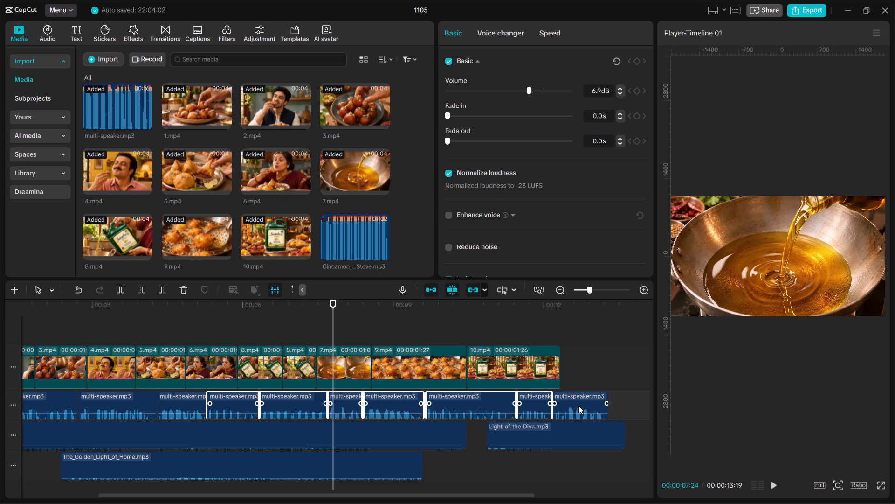
pyautogui.keyDown('ctrl'); pyautogui.keyDown('shift'); pyautogui.click(578, 406); pyautogui.keyUp('shift'); pyautogui.keyUp('ctrl')
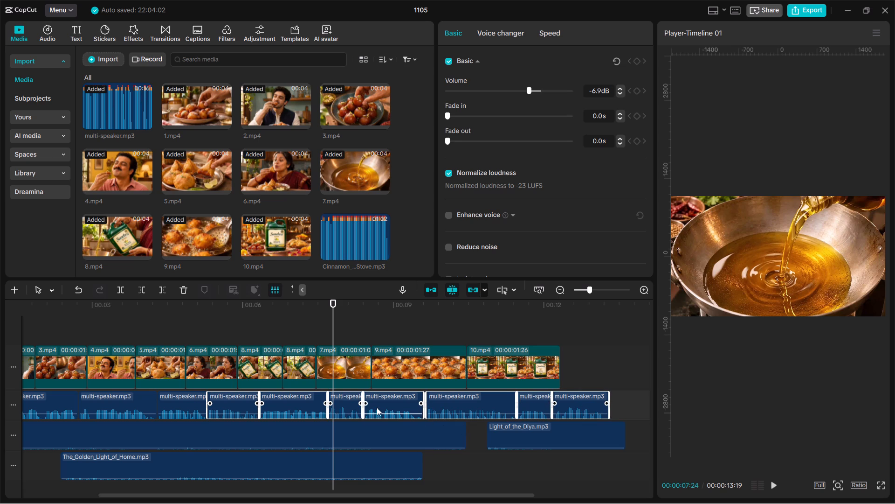
pyautogui.moveTo(377, 407); pyautogui.dragTo(399, 408)
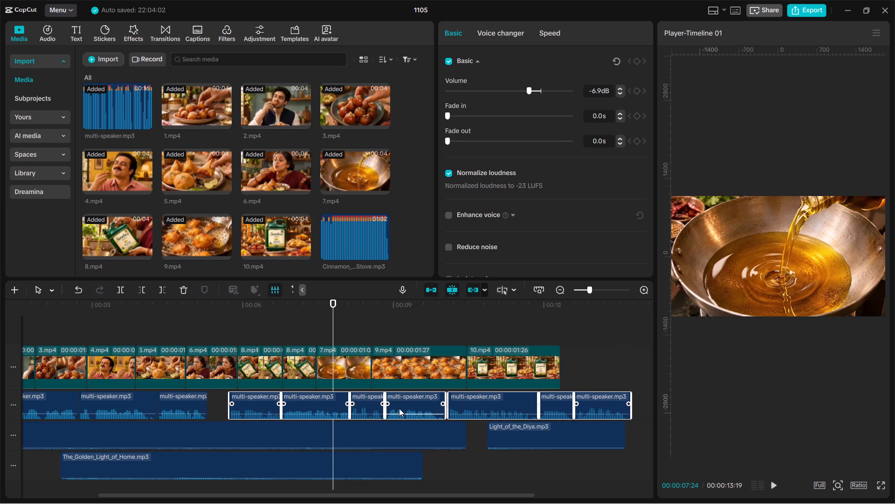
pyautogui.moveTo(399, 408); pyautogui.dragTo(411, 407)
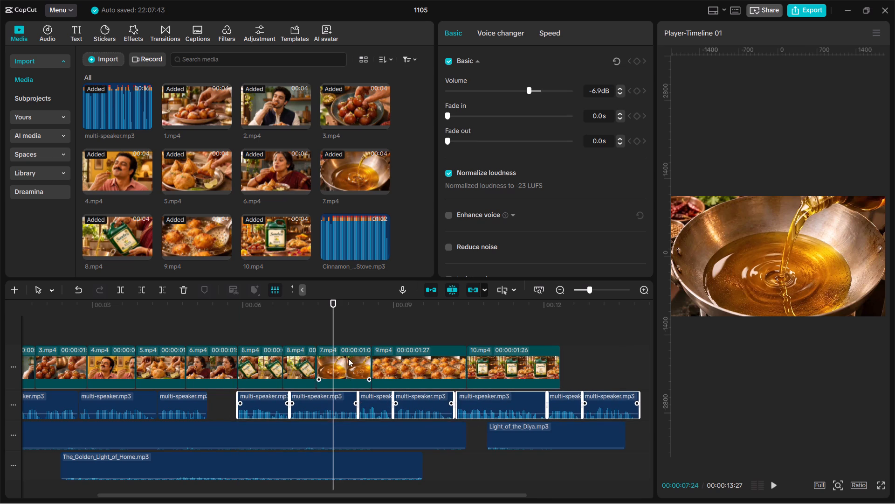
# Play the advert from the start and move the third multi-speaker.mp3 clip later on its track, to start at about 4.5 s.
pyautogui.moveTo(331, 325); pyautogui.dragTo(0, 359)
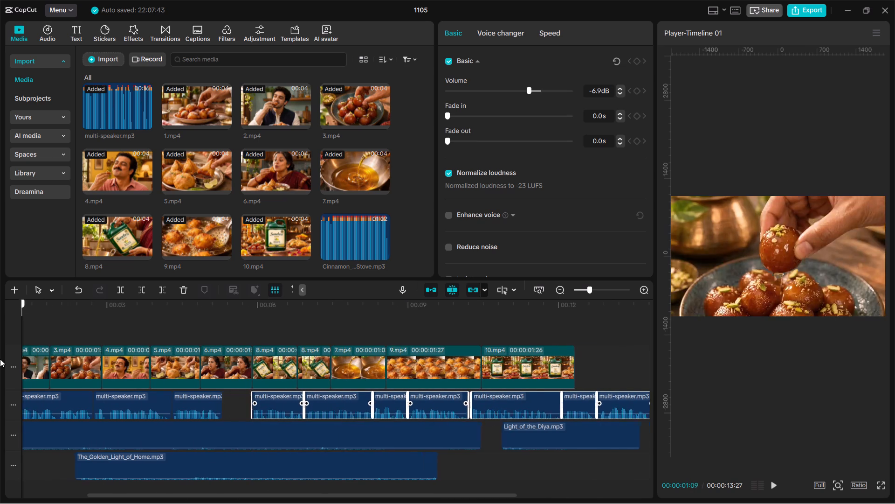
pyautogui.moveTo(0, 359); pyautogui.dragTo(0, 362)
pyautogui.press('space')
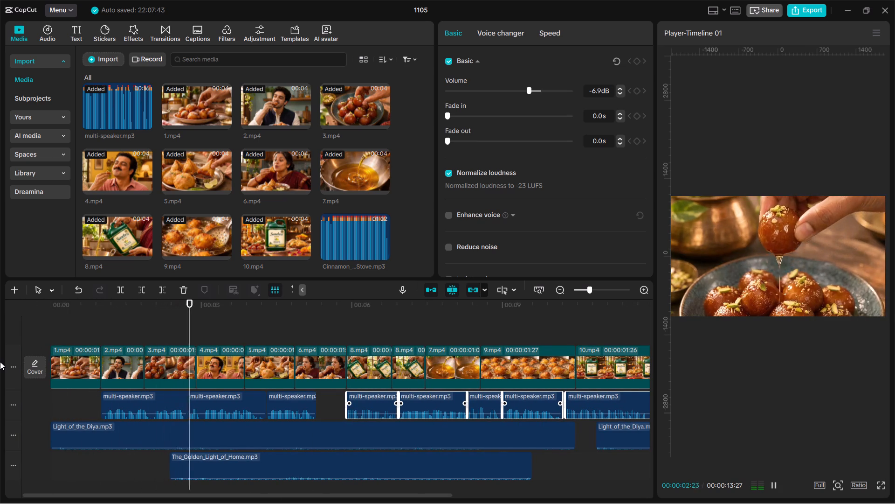
pyautogui.press('space')
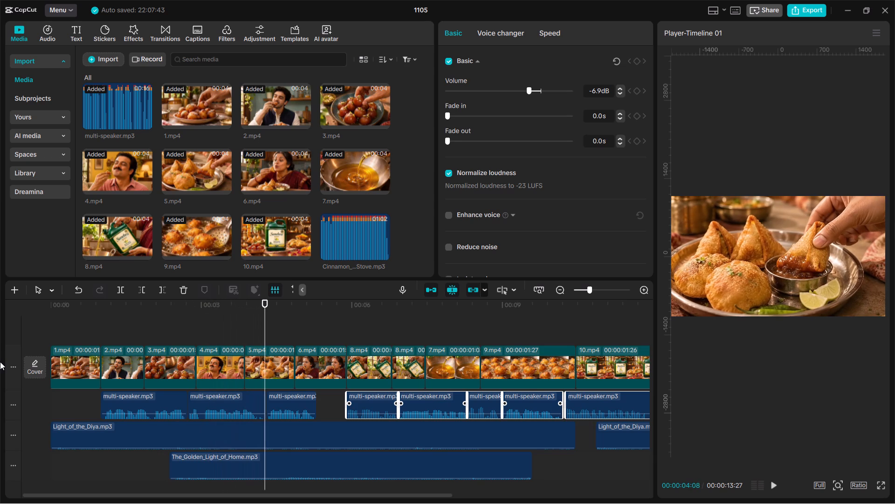
pyautogui.moveTo(282, 404); pyautogui.dragTo(295, 405)
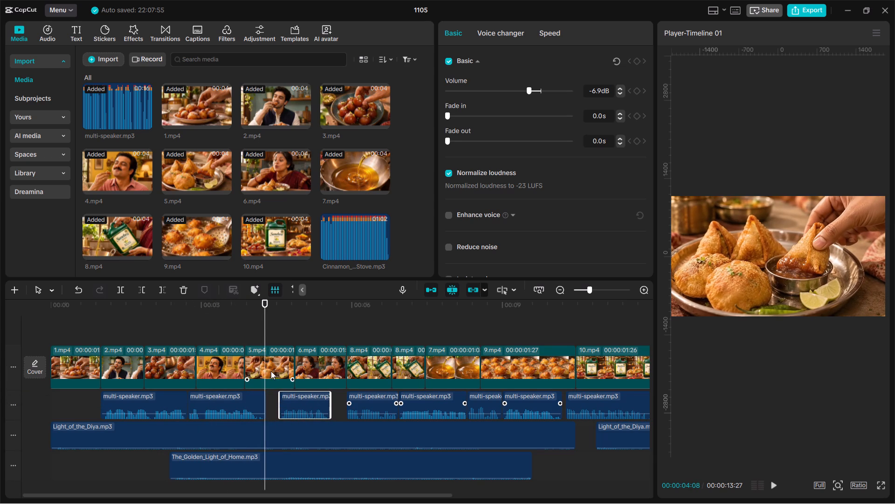
# Move the fourth multi-speaker.mp3 clip slightly earlier to start at about 5.8 s, playing the surrounding passage before and after the move.
pyautogui.click(248, 318)
pyautogui.press('space')
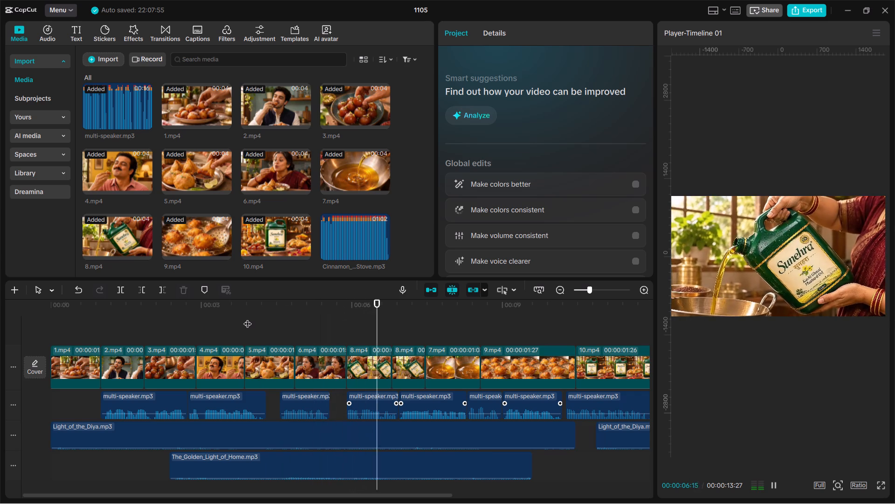
pyautogui.press('space')
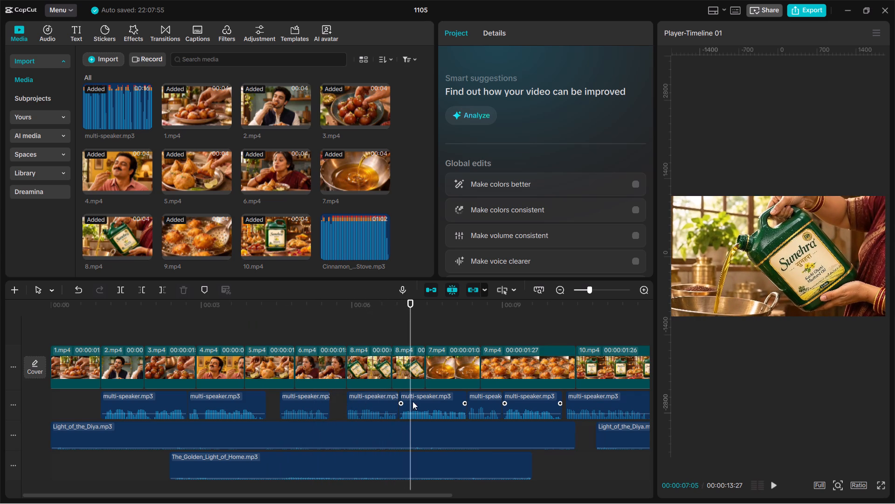
pyautogui.moveTo(372, 402); pyautogui.dragTo(362, 401)
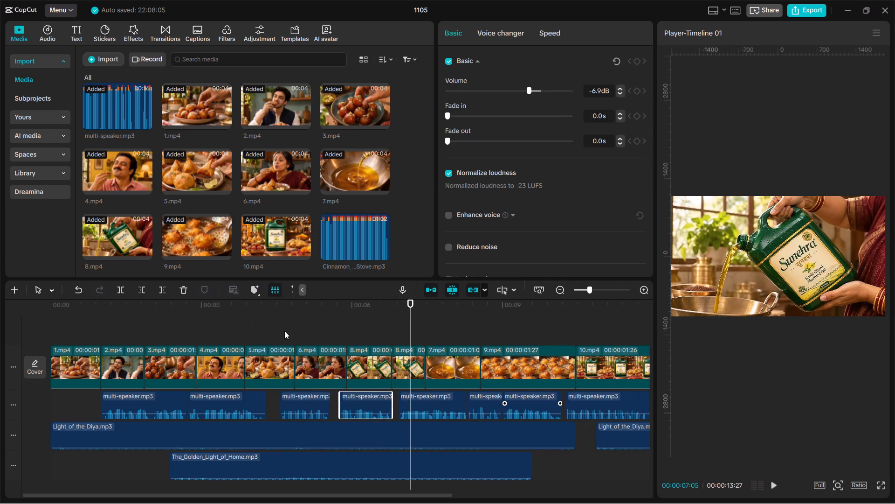
pyautogui.click(283, 314)
pyautogui.press('space')
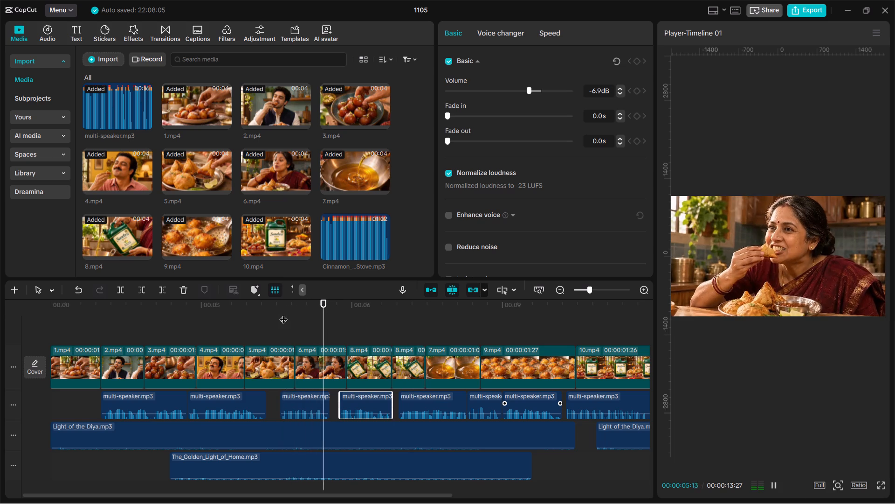
pyautogui.press('space')
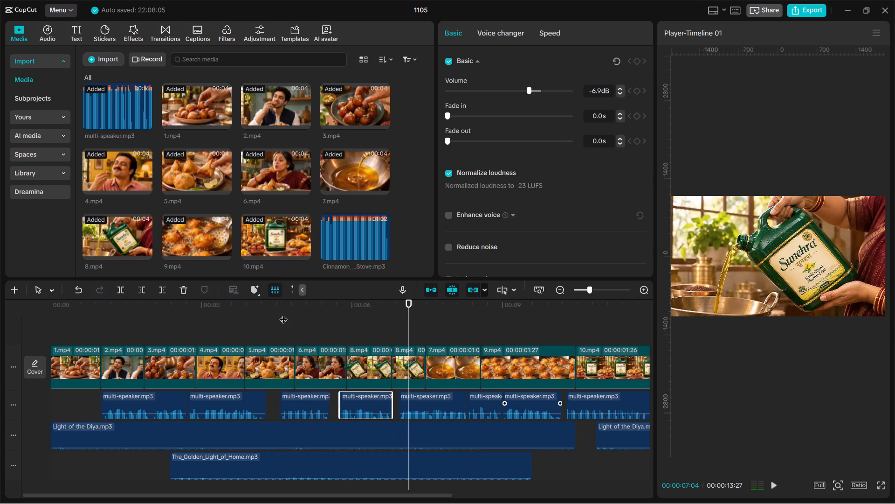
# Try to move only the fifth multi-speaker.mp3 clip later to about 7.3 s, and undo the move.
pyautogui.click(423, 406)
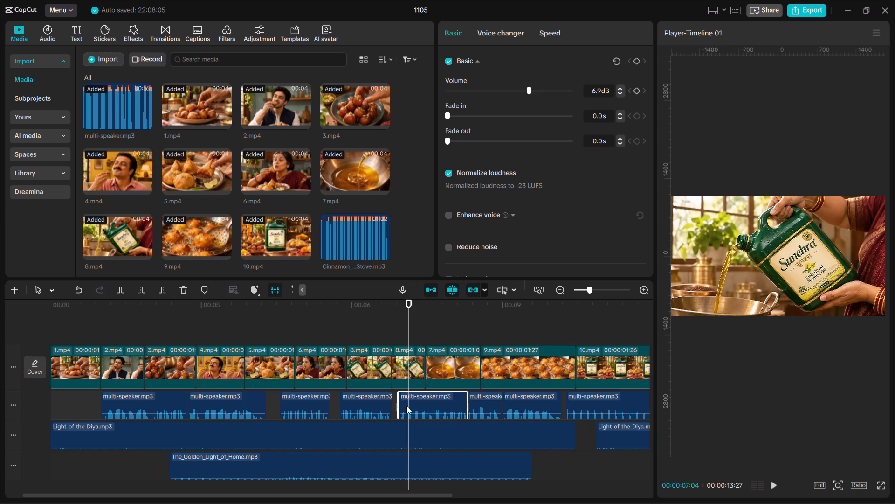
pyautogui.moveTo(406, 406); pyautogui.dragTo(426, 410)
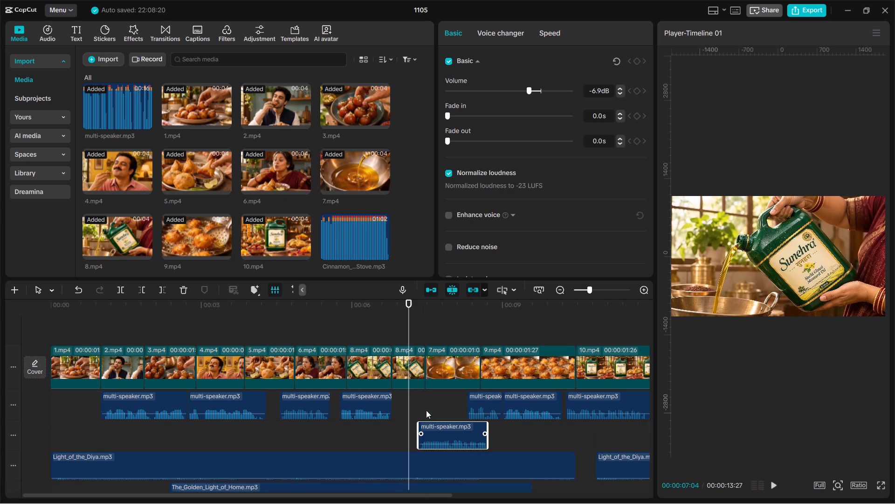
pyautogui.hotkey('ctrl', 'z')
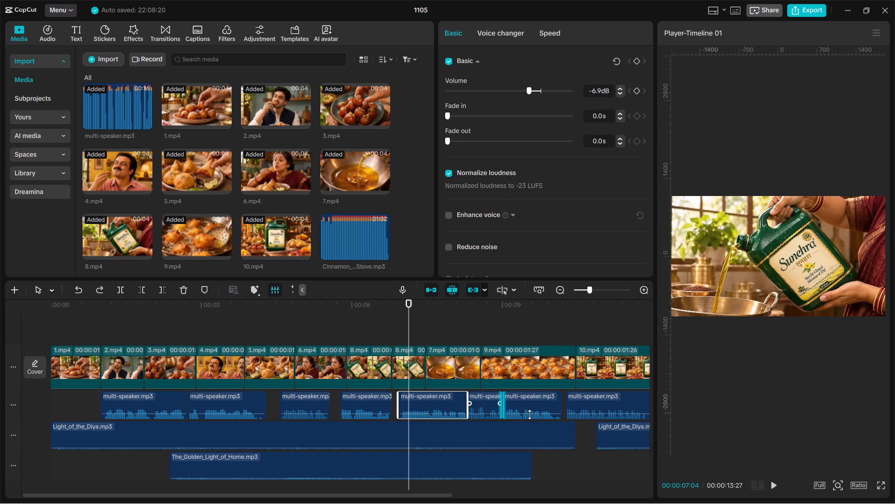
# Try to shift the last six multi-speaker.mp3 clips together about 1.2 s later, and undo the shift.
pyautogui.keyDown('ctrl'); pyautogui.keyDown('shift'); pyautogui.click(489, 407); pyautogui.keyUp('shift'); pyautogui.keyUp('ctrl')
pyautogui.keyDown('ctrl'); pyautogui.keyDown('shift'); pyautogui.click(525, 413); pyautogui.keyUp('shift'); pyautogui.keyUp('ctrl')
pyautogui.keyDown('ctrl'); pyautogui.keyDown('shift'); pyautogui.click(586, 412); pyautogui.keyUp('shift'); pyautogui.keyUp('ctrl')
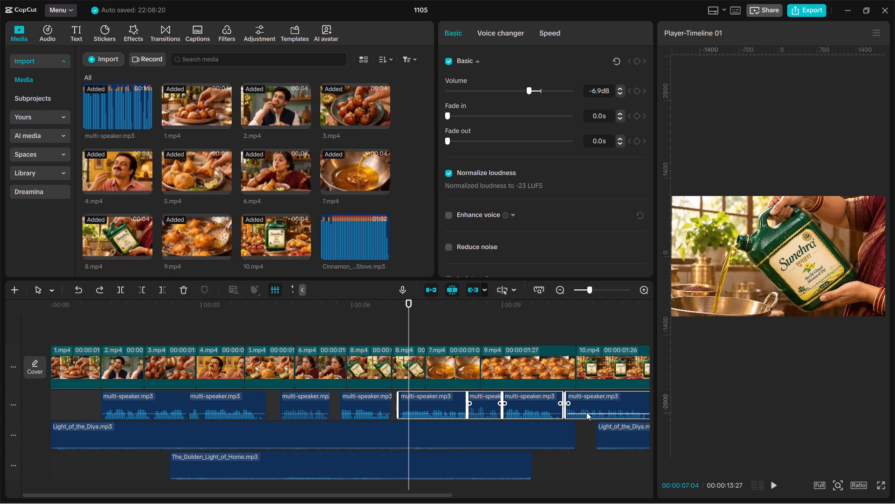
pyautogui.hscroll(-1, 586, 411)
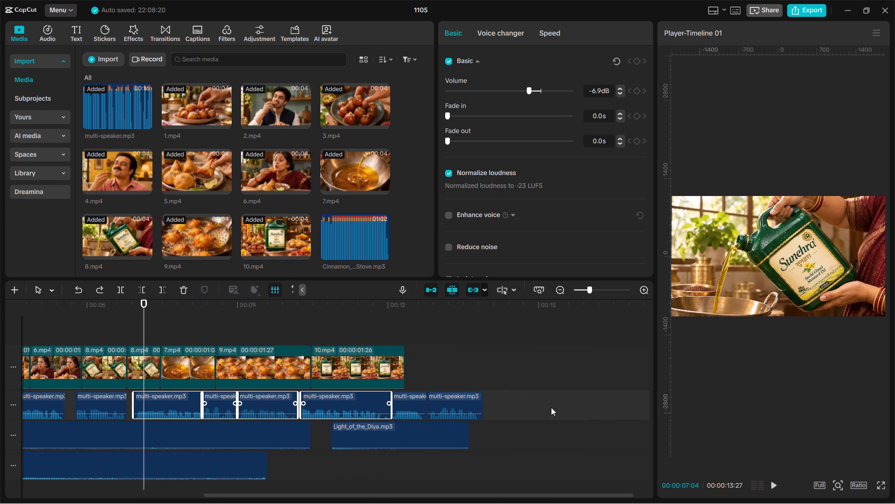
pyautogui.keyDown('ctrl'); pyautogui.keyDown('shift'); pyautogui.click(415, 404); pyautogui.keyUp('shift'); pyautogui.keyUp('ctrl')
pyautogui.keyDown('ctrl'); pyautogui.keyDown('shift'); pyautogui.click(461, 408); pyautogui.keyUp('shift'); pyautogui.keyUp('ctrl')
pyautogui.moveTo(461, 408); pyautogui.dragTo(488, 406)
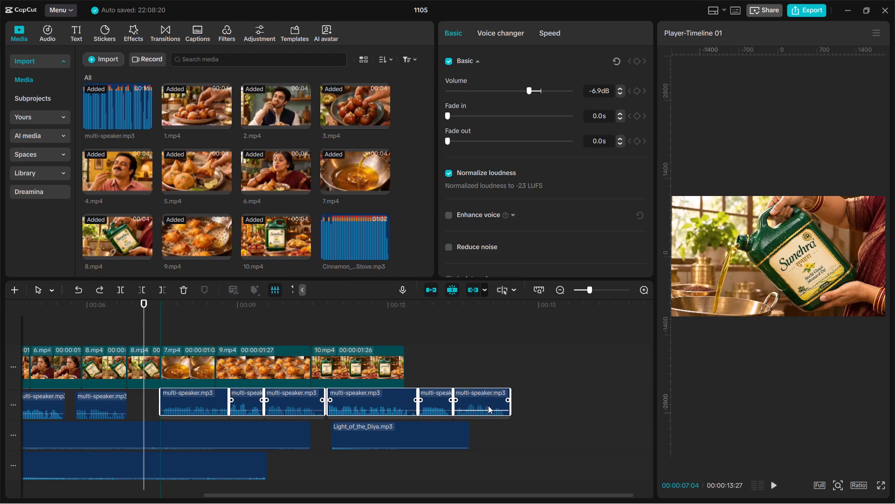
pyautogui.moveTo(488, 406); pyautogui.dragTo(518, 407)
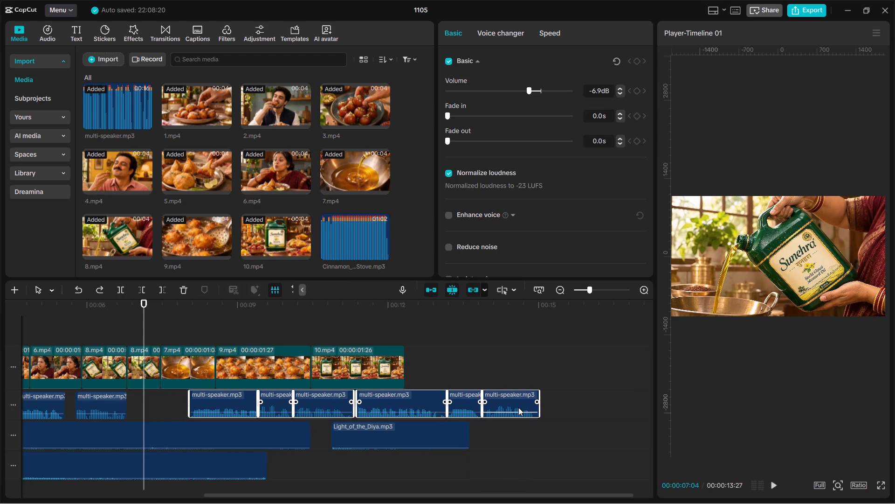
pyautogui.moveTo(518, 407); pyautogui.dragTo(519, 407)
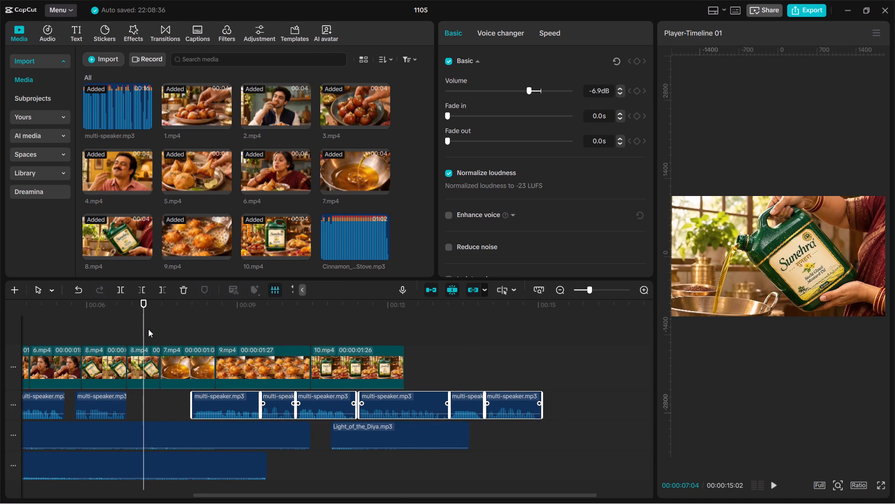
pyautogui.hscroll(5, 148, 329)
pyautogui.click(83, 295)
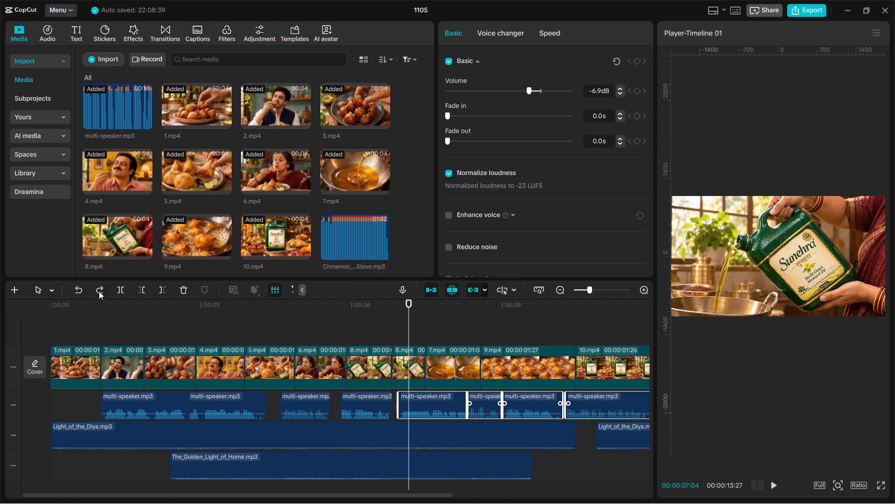
# Redo the undone shift of the last six multi-speaker.mp3 clips and play the passage up to the moved clips.
pyautogui.click(102, 290)
pyautogui.click(102, 327)
pyautogui.press('space')
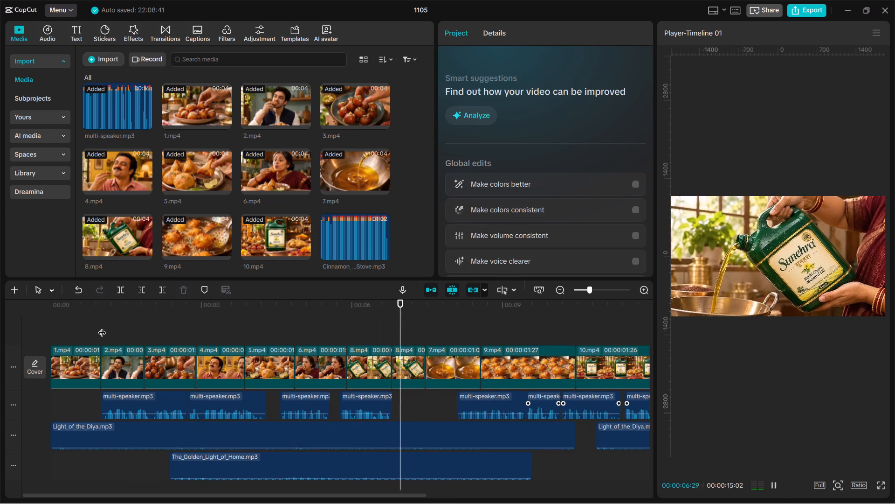
pyautogui.press('space')
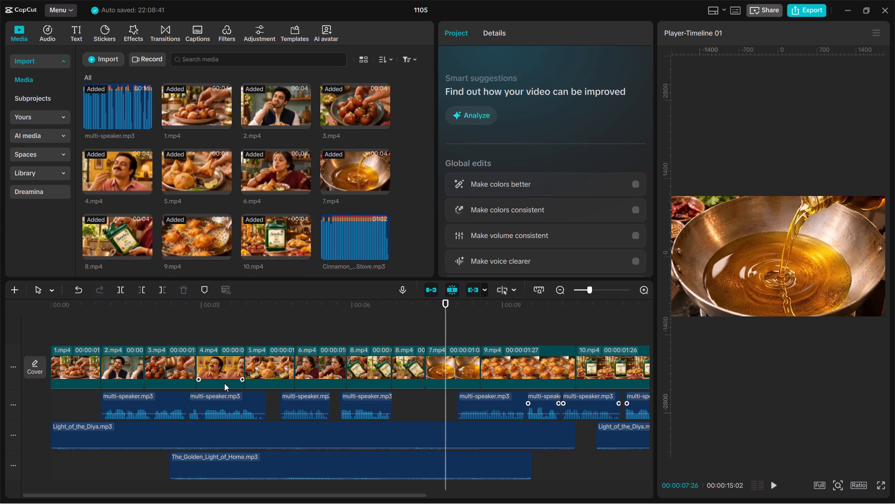
# Split the fourth multi-speaker.mp3 clip at 00:00:06:16.
pyautogui.click(361, 407)
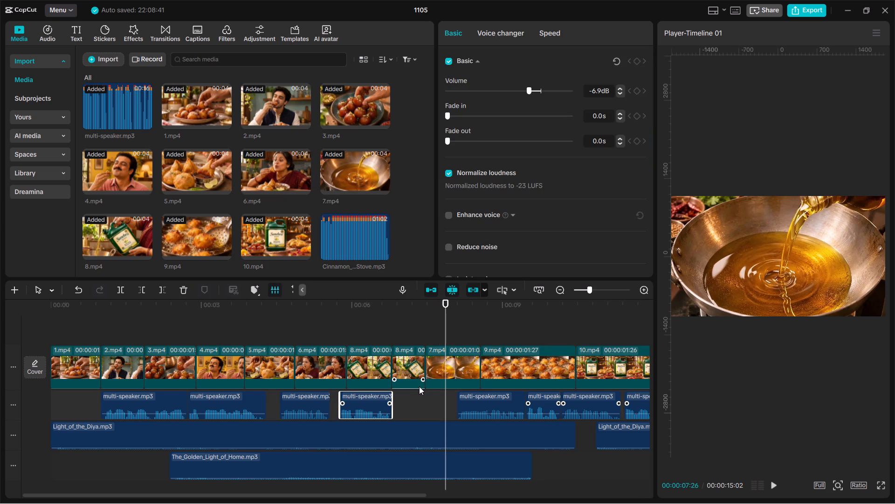
pyautogui.click(542, 31)
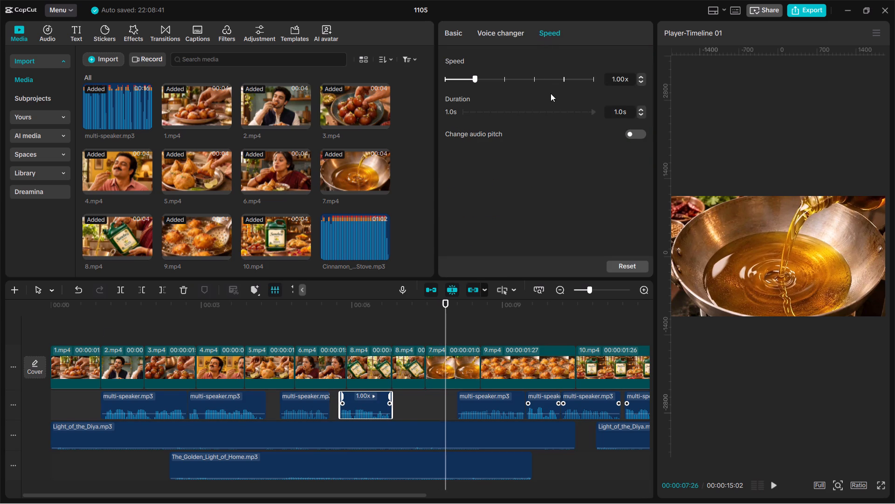
pyautogui.moveTo(446, 314); pyautogui.dragTo(445, 314)
pyautogui.moveTo(445, 314); pyautogui.dragTo(383, 333)
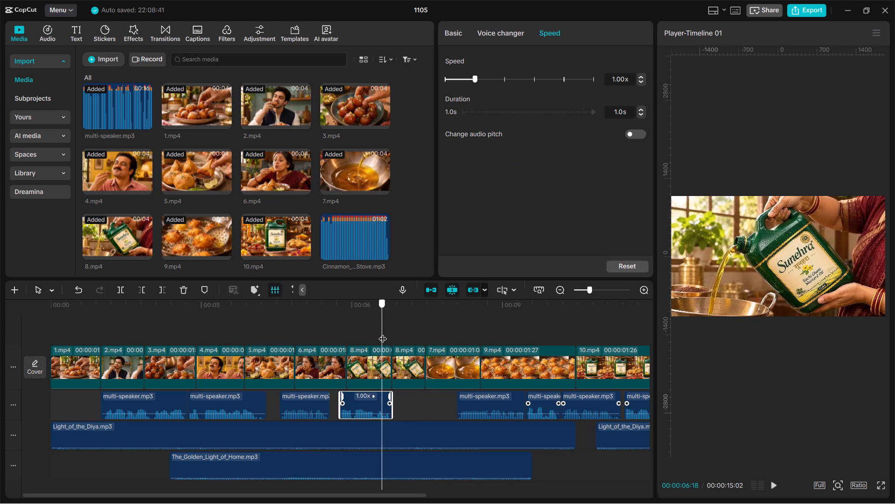
pyautogui.moveTo(383, 333); pyautogui.dragTo(378, 333)
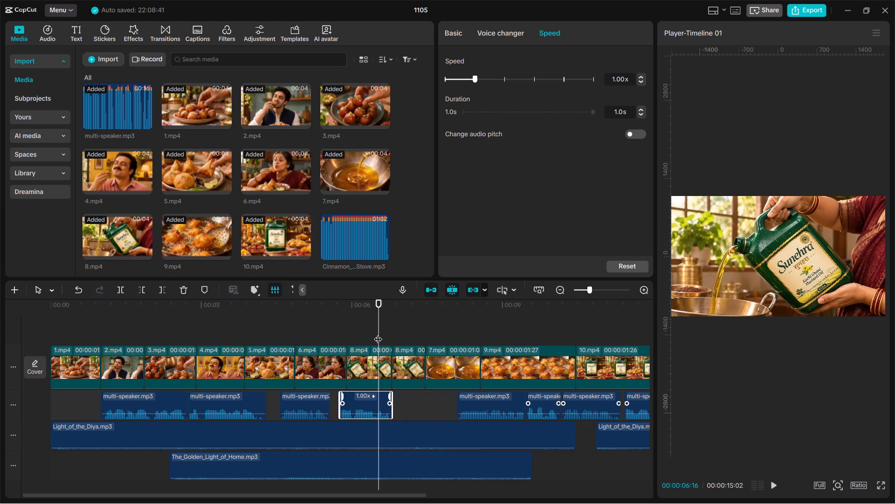
pyautogui.hotkey('ctrl', 'b')
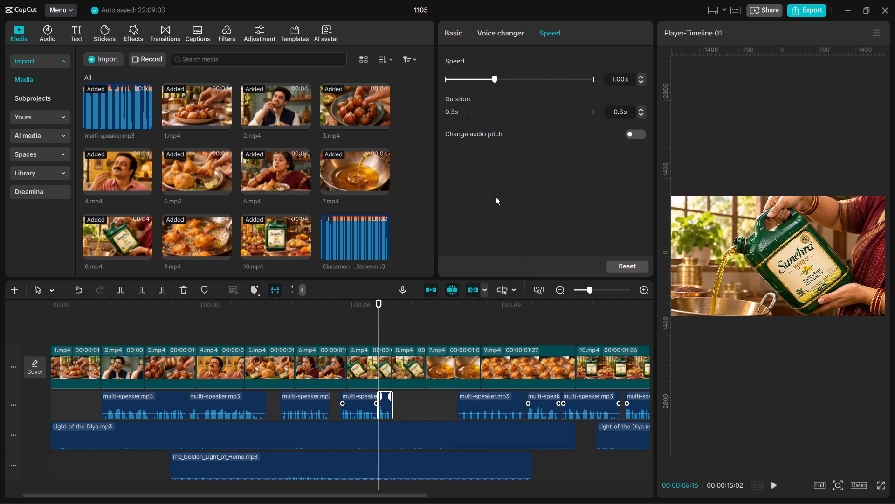
# Set the speed of the short split-off tail piece to 0.90x and play the passage over it twice.
pyautogui.click(640, 84)
pyautogui.click(640, 82)
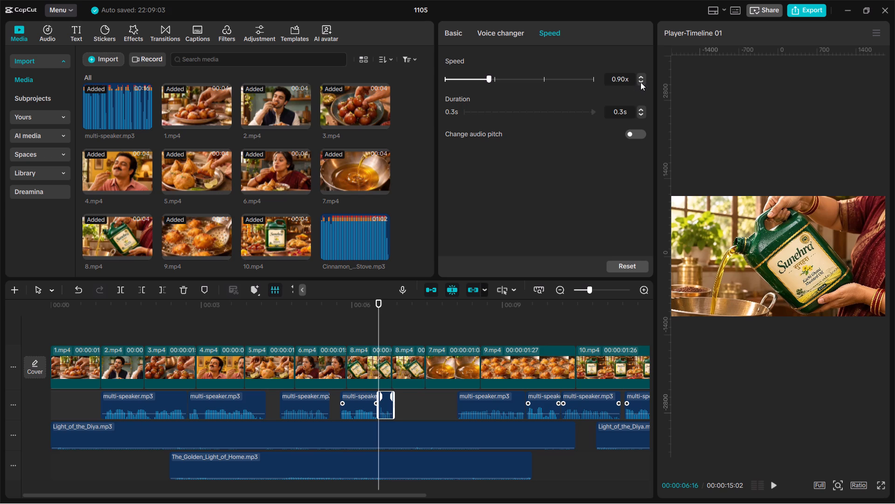
pyautogui.moveTo(379, 321); pyautogui.dragTo(372, 323)
pyautogui.moveTo(372, 323); pyautogui.dragTo(349, 329)
pyautogui.press('space')
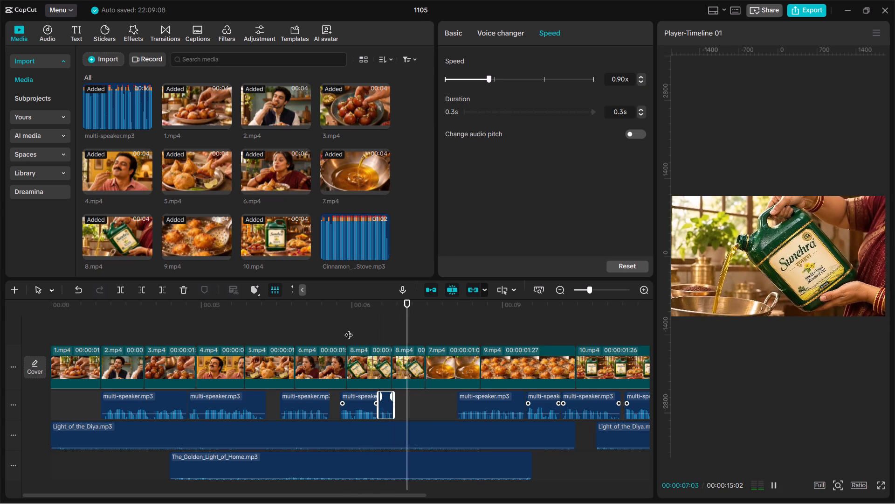
pyautogui.press('space')
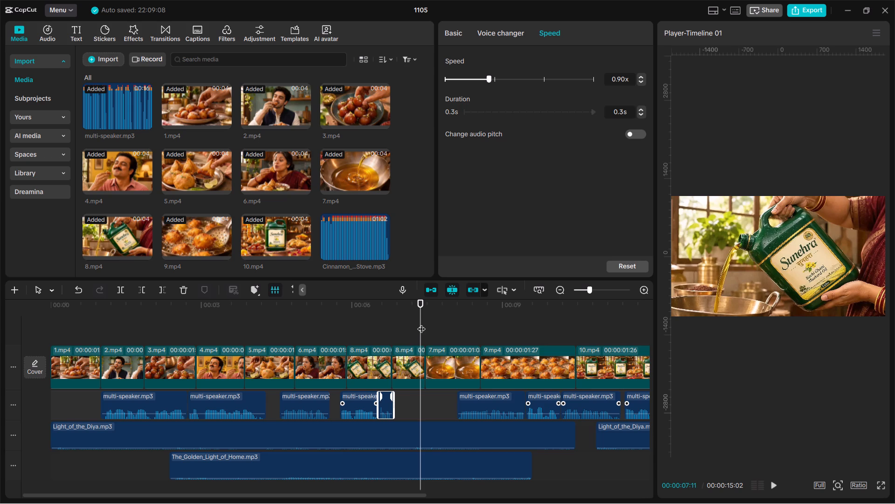
pyautogui.moveTo(421, 323); pyautogui.dragTo(343, 339)
pyautogui.press('space')
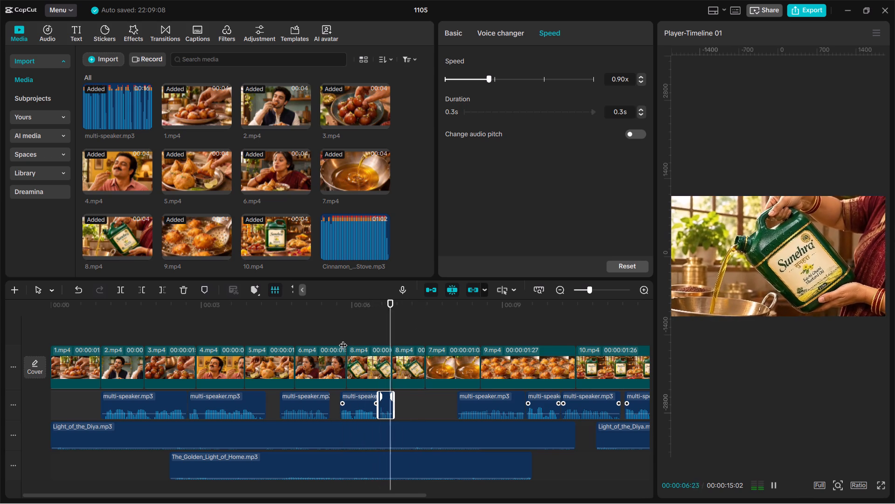
pyautogui.press('space')
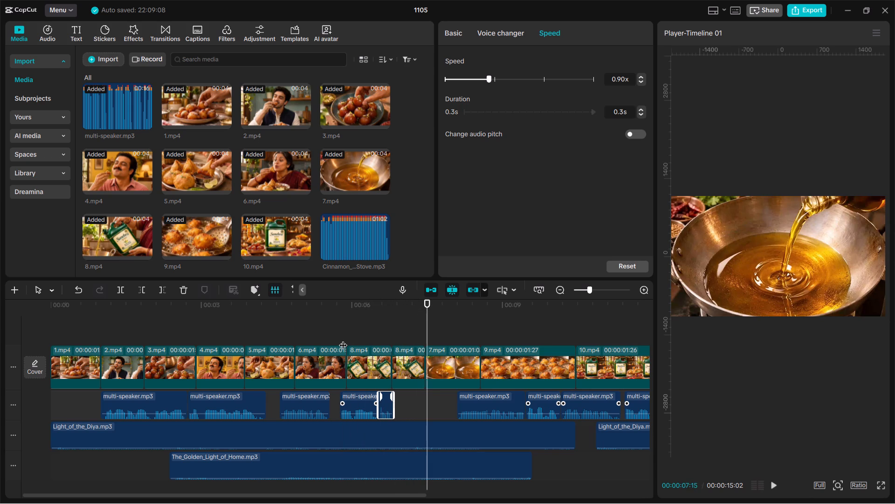
# Play on to the 10.mp4 shot and move the multi-speaker.mp3 clip following the split-off piece earlier, to start at about 7.2 s.
pyautogui.press('space')
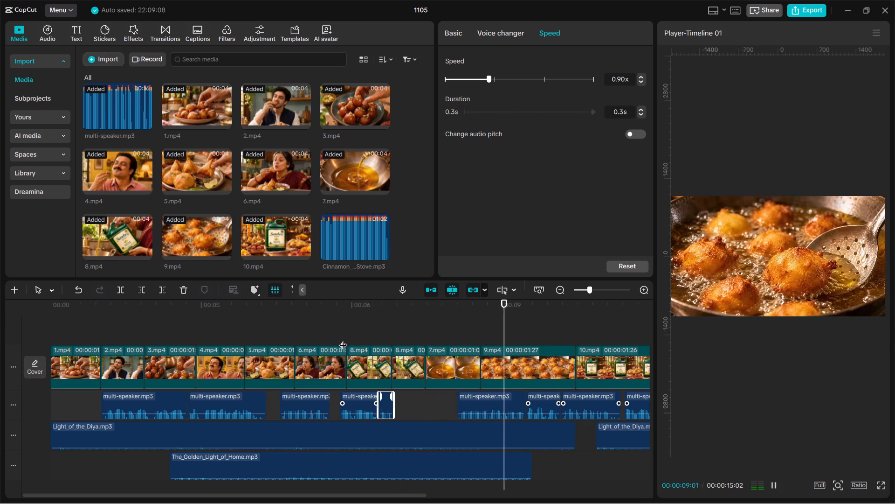
pyautogui.press('space')
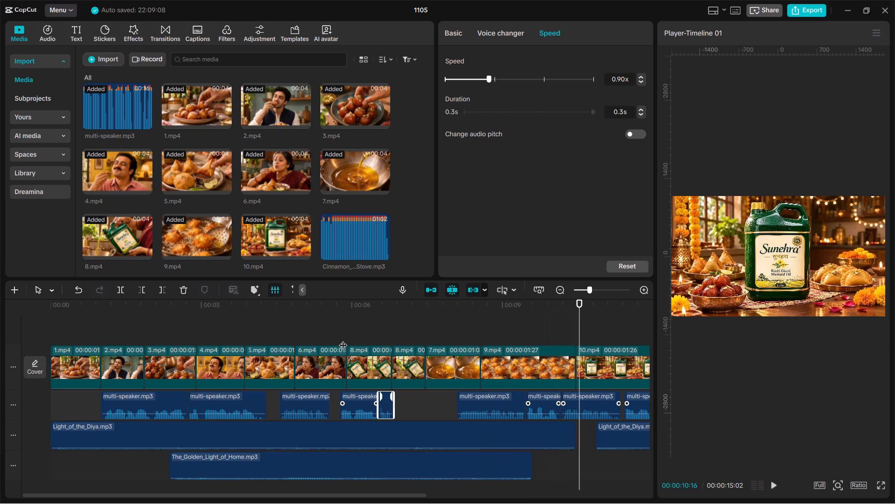
pyautogui.moveTo(495, 409); pyautogui.dragTo(479, 408)
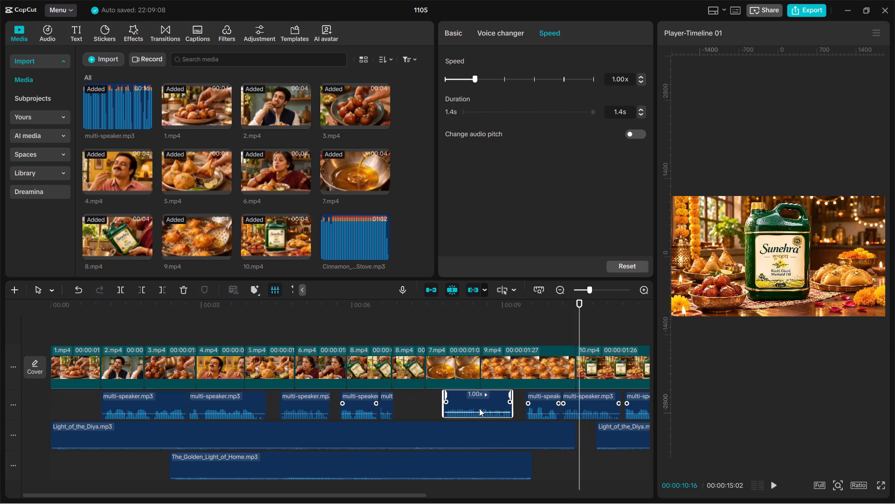
pyautogui.moveTo(479, 408); pyautogui.dragTo(450, 412)
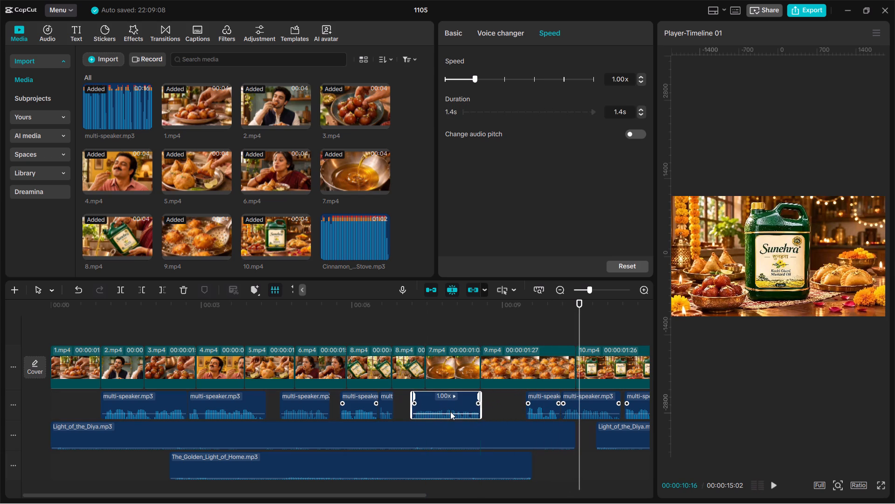
# Lower the volume of the short split-off multi-speaker.mp3 piece to -8.7 dB and play the passage over it.
pyautogui.click(385, 404)
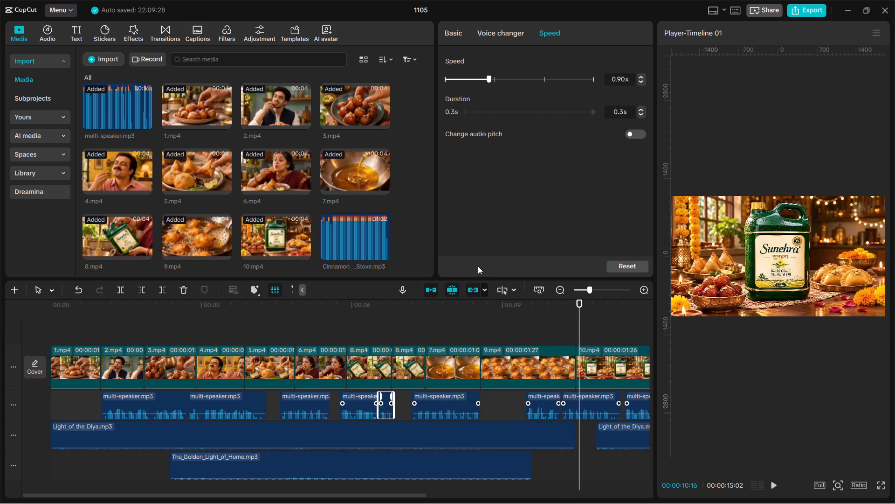
pyautogui.click(454, 34)
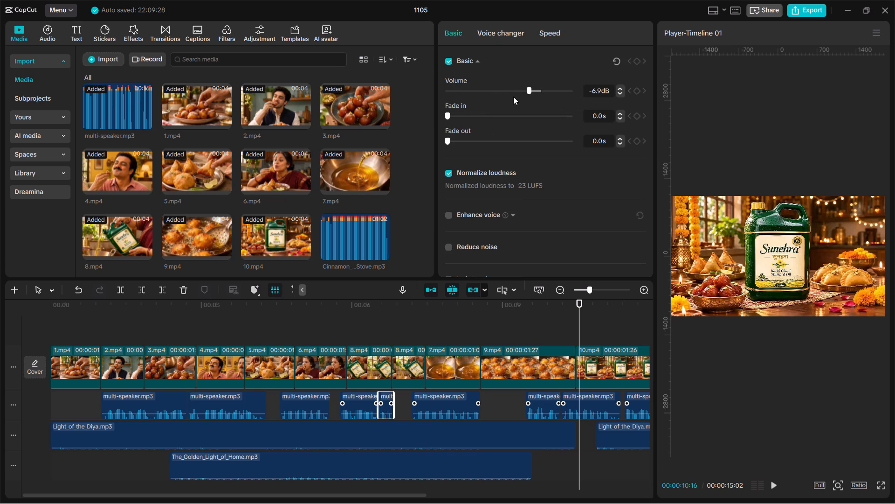
pyautogui.click(619, 92)
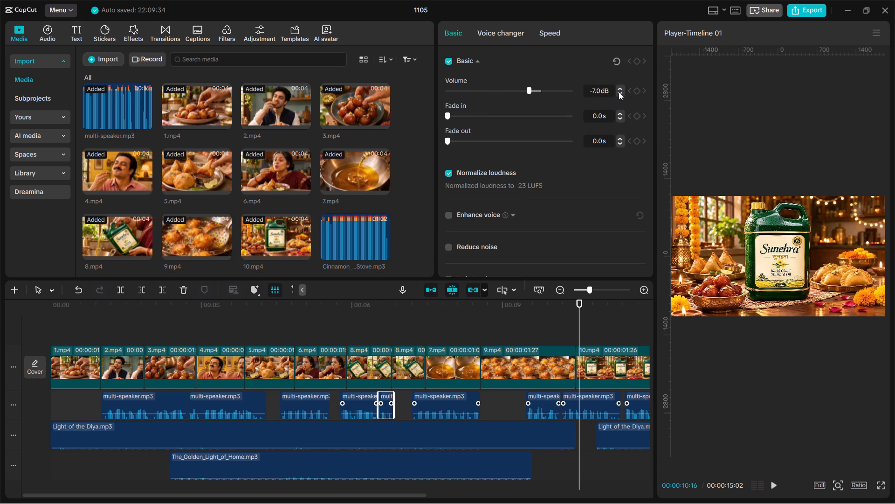
pyautogui.tripleClick(619, 92)
pyautogui.tripleClick(619, 92)
pyautogui.tripleClick(619, 92)
pyautogui.tripleClick(619, 92)
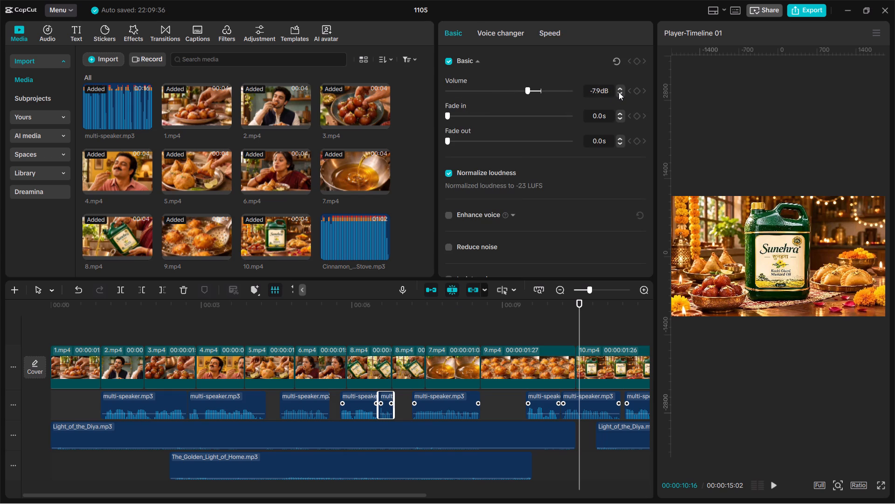
pyautogui.tripleClick(619, 92)
pyautogui.doubleClick(619, 92)
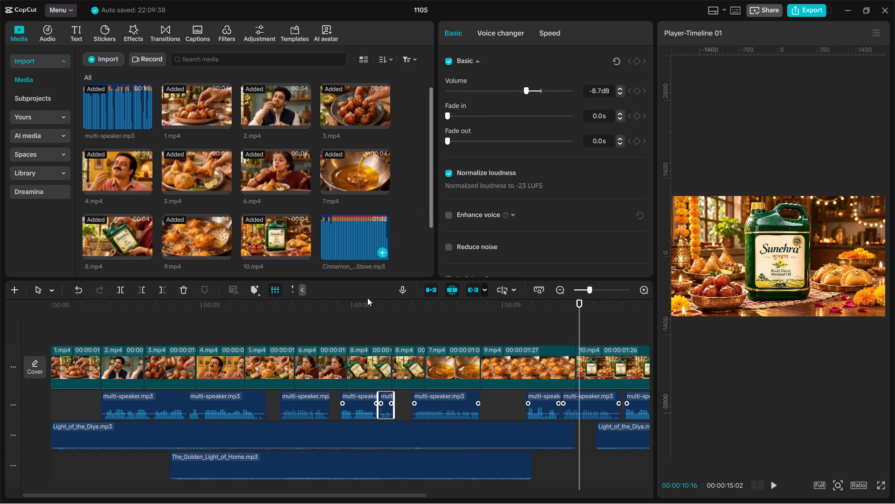
pyautogui.click(345, 329)
pyautogui.press('space')
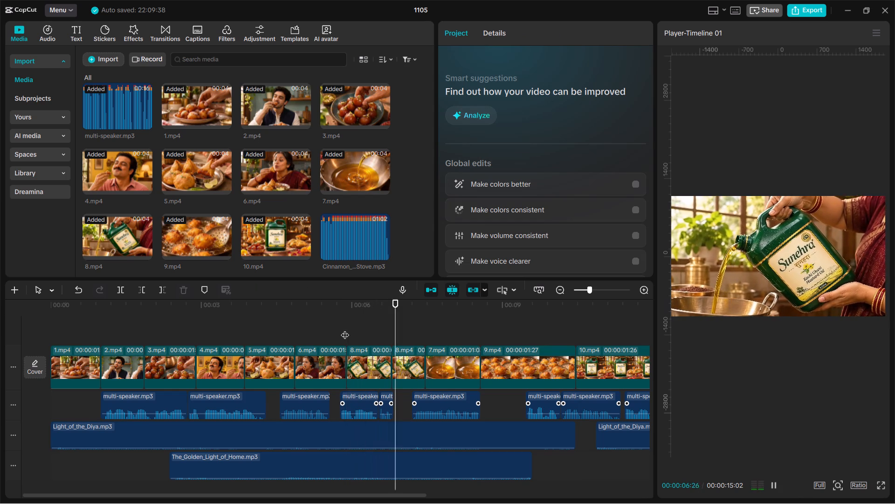
pyautogui.press('space')
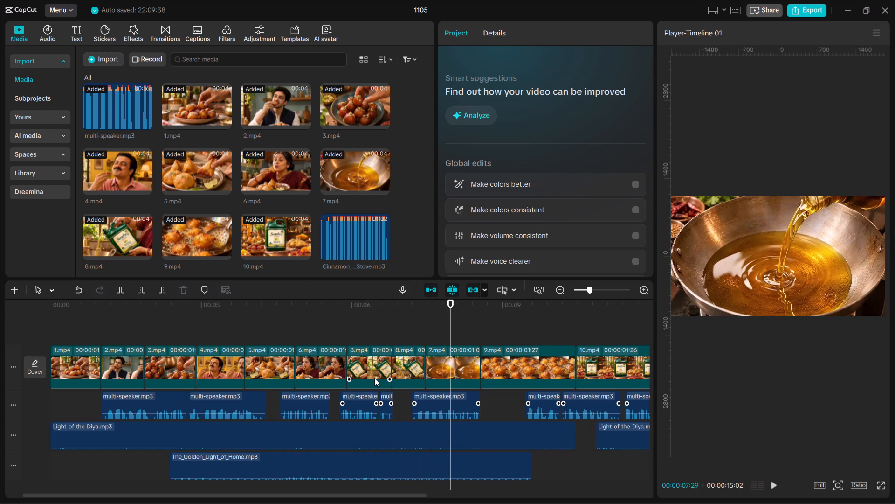
# Lower the short split-off piece's volume further to about -9.8 dB and play the passage from about 6.2 s.
pyautogui.click(383, 399)
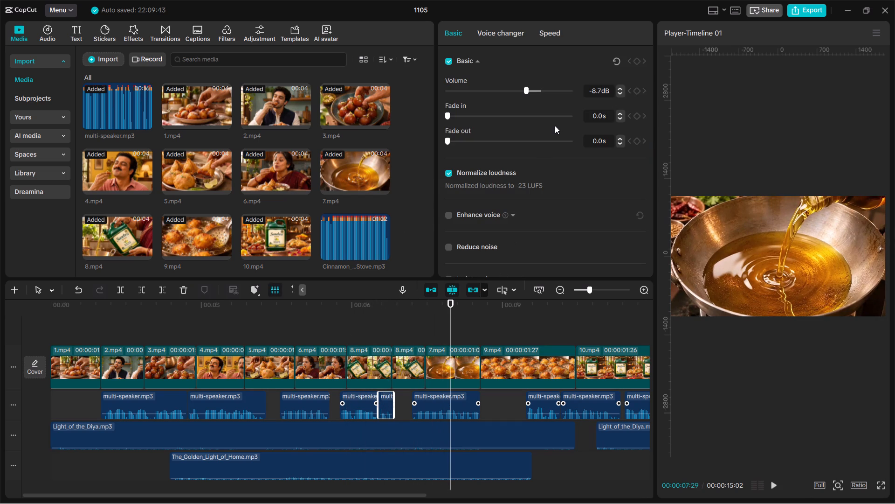
pyautogui.tripleClick(618, 91)
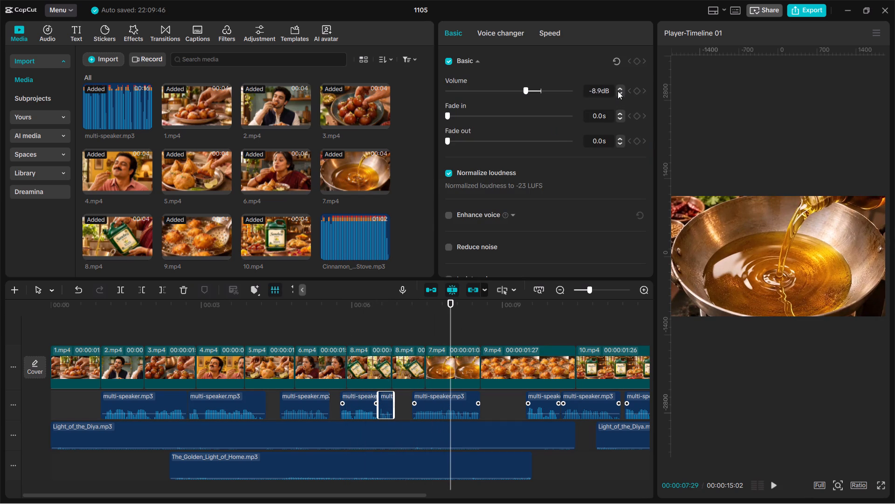
pyautogui.tripleClick(618, 91)
pyautogui.tripleClick(618, 91)
pyautogui.tripleClick(618, 91)
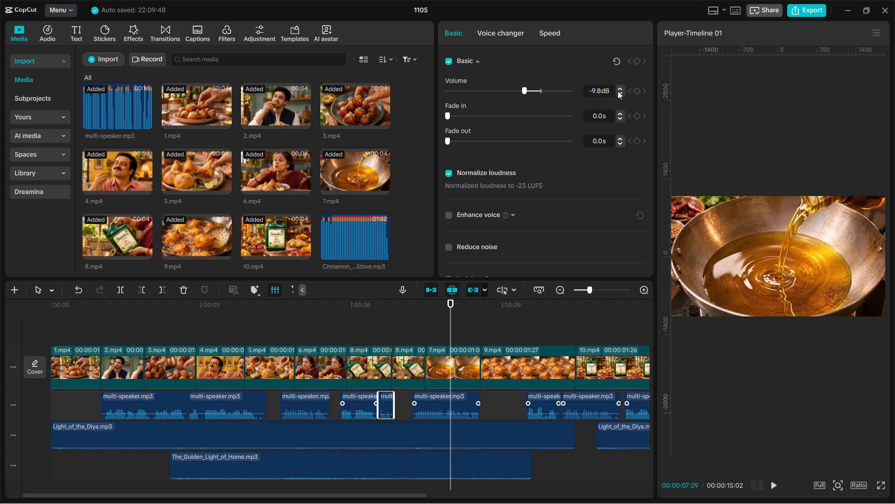
pyautogui.click(618, 91)
pyautogui.click(359, 322)
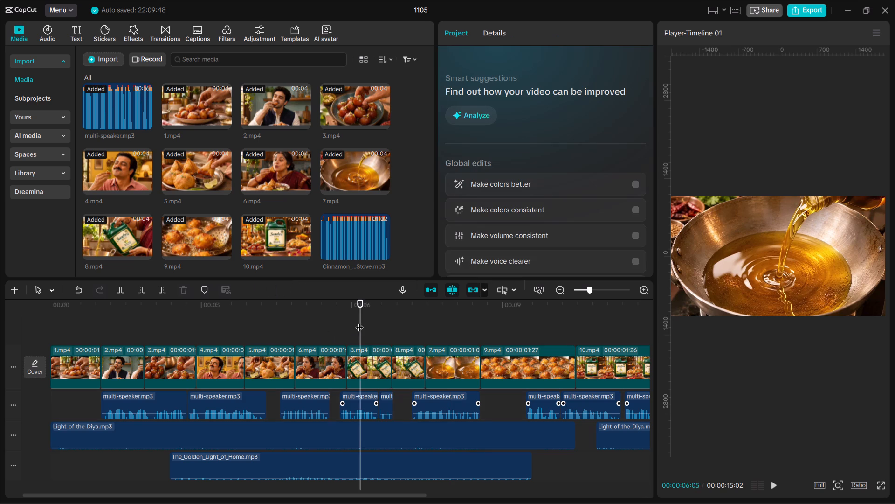
pyautogui.press('space')
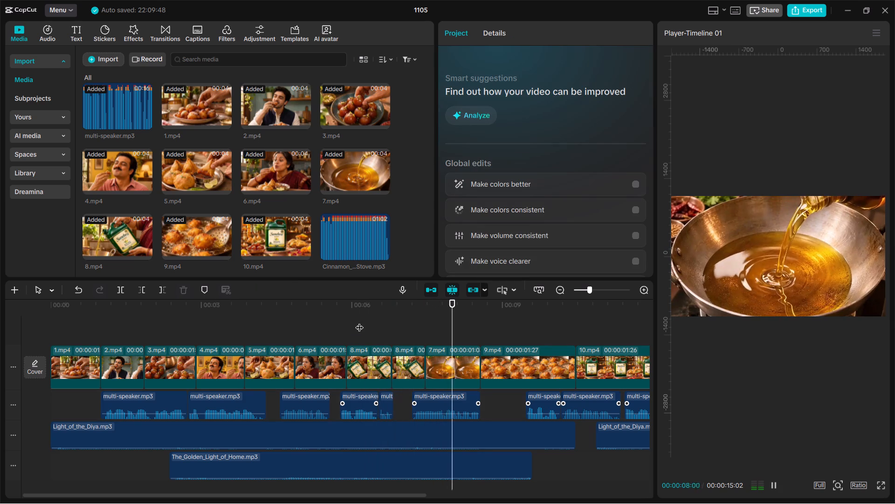
pyautogui.press('space')
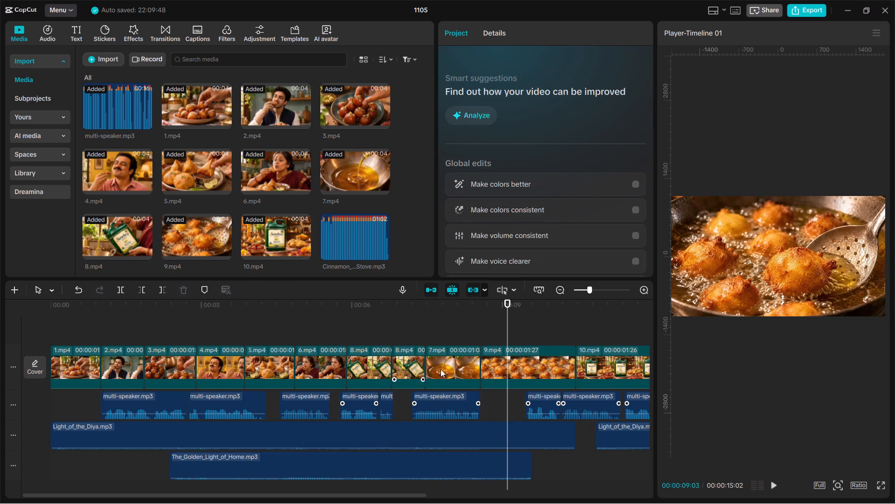
# Move the next short multi-speaker.mp3 clip earlier to start with 9.mp4 at about 8.5 s, and play the surrounding passage.
pyautogui.moveTo(540, 399); pyautogui.dragTo(492, 399)
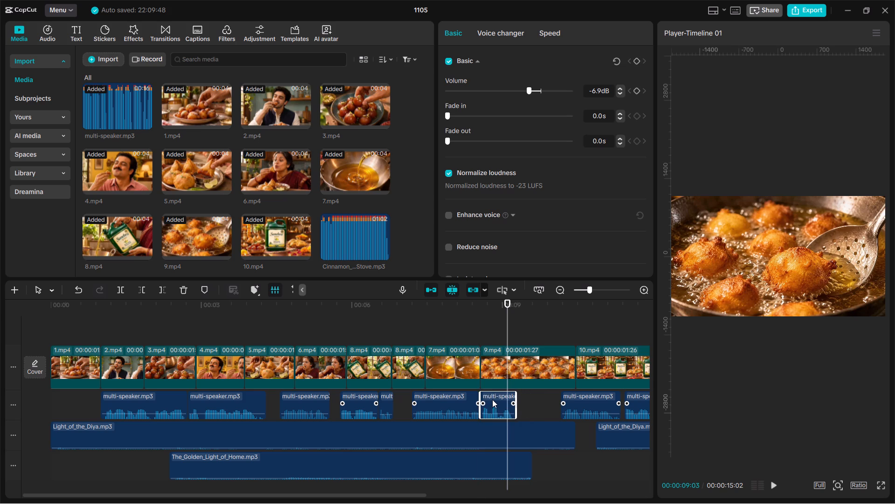
pyautogui.click(433, 325)
pyautogui.press('space')
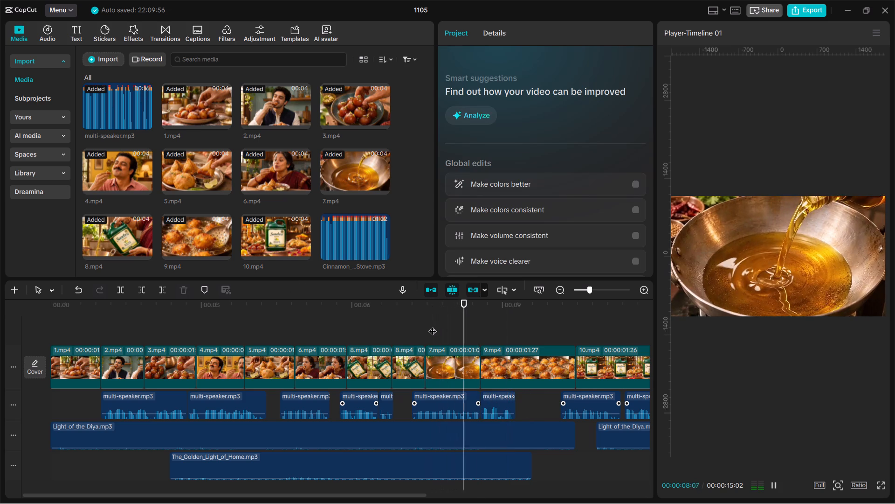
pyautogui.press('space')
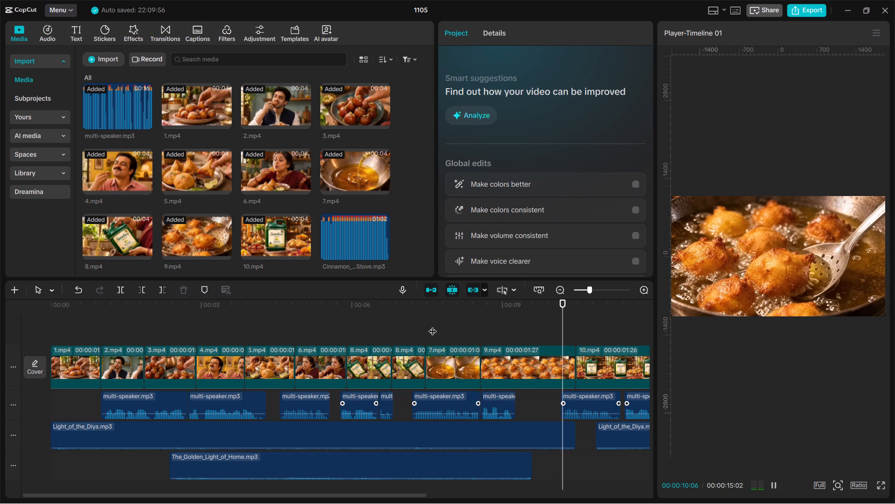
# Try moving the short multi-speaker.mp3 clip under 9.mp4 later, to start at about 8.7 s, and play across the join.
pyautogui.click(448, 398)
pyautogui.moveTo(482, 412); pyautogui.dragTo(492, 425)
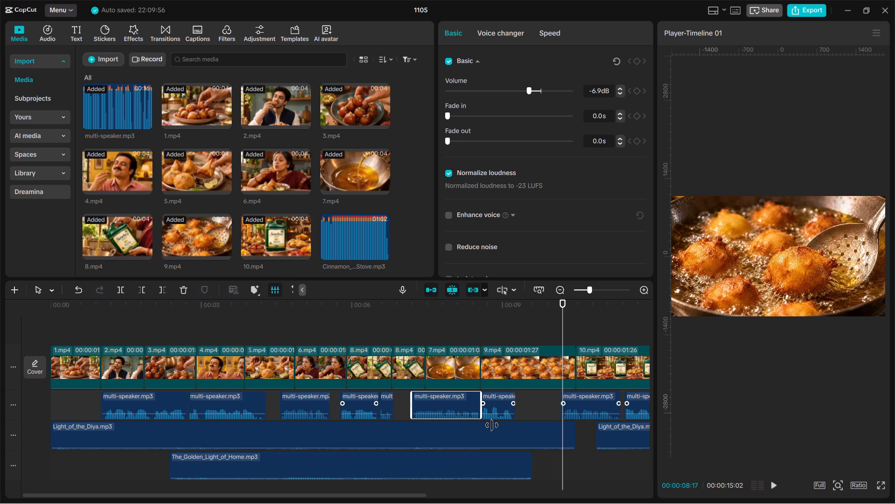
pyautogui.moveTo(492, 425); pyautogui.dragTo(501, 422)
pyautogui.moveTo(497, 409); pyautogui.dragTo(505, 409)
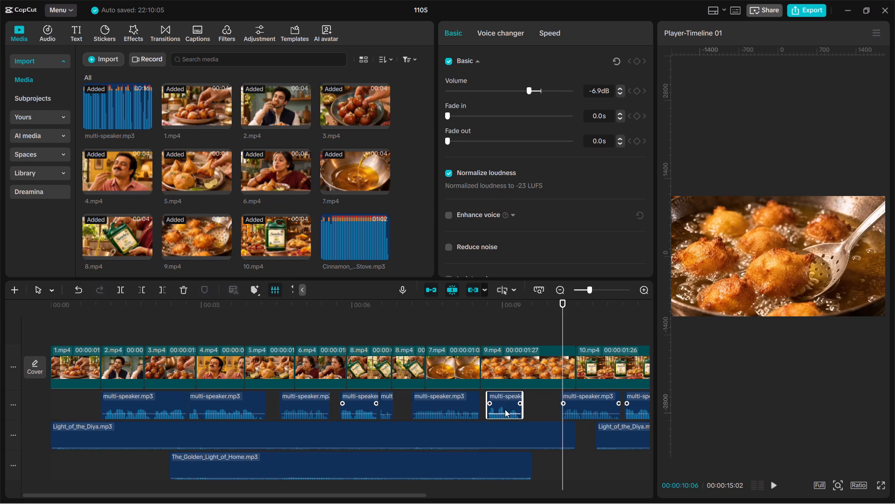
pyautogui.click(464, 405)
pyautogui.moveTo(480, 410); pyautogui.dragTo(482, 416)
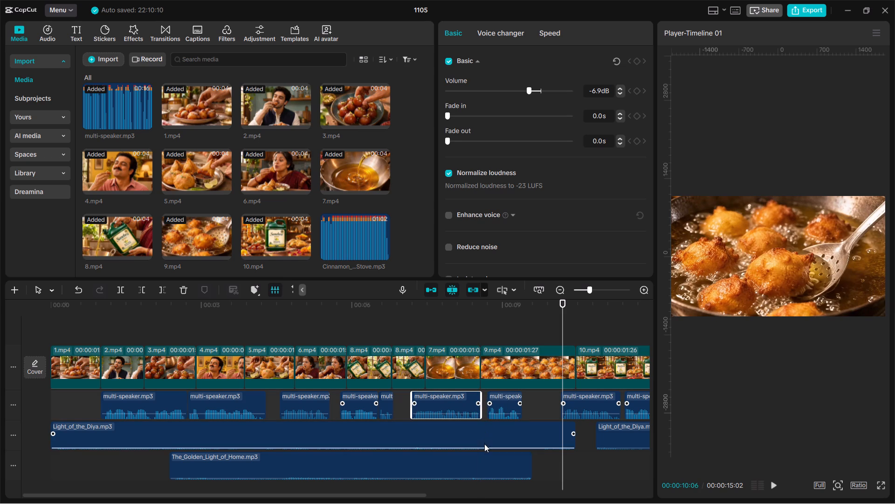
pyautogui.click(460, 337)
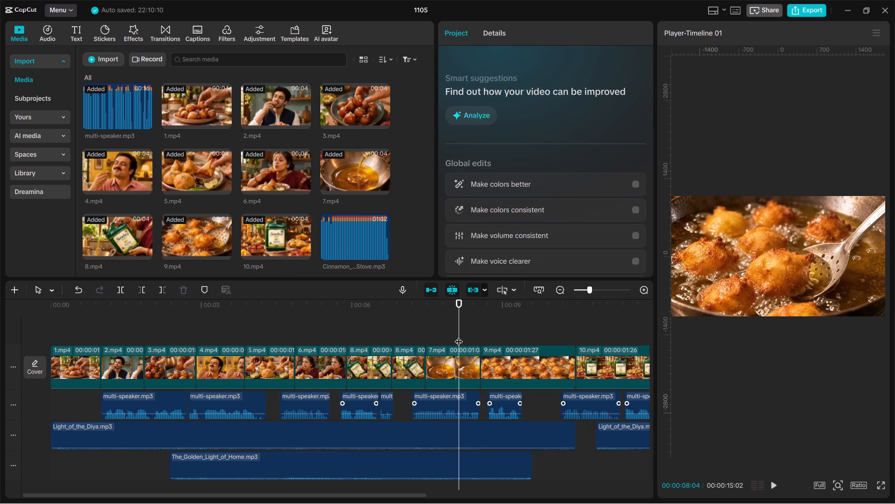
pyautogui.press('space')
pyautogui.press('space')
# Trim the end of the multi-speaker.mp3 clip under 7.mp4 slightly, so it stops at about 8.5 s.
pyautogui.keyDown('ctrl'); pyautogui.scroll(4, 458, 333); pyautogui.keyUp('ctrl')
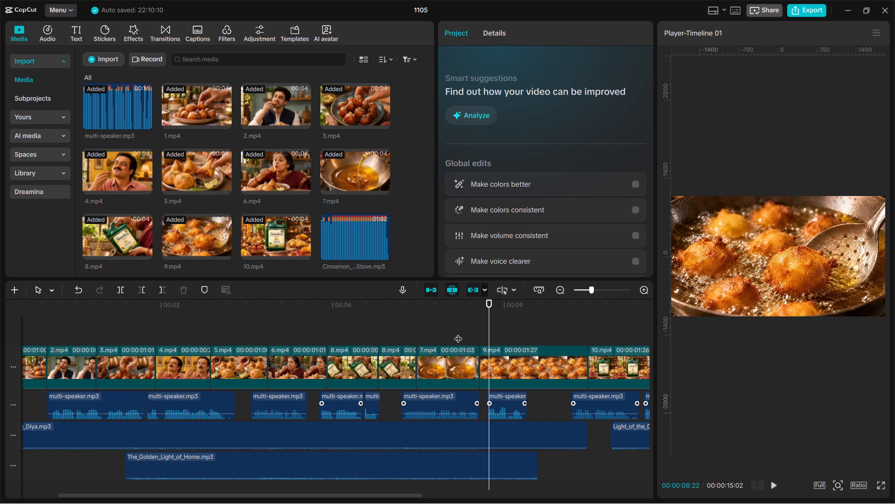
pyautogui.keyDown('ctrl'); pyautogui.scroll(14, 458, 333); pyautogui.keyUp('ctrl')
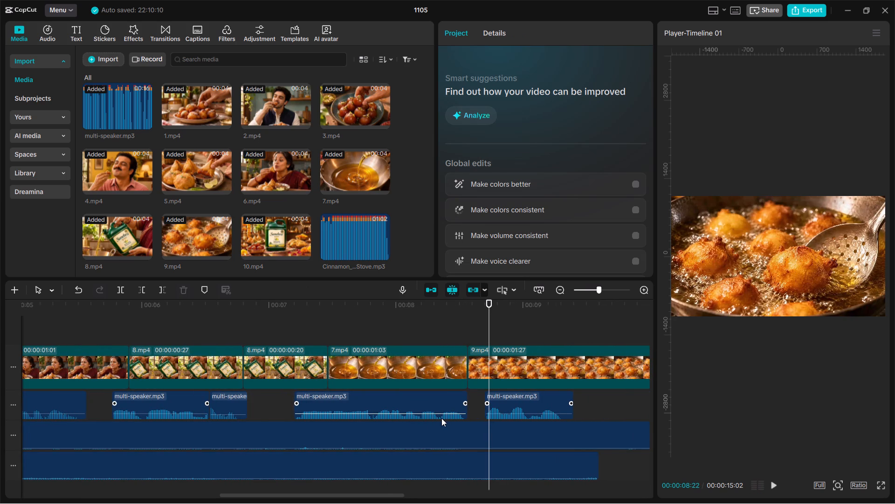
pyautogui.click(439, 404)
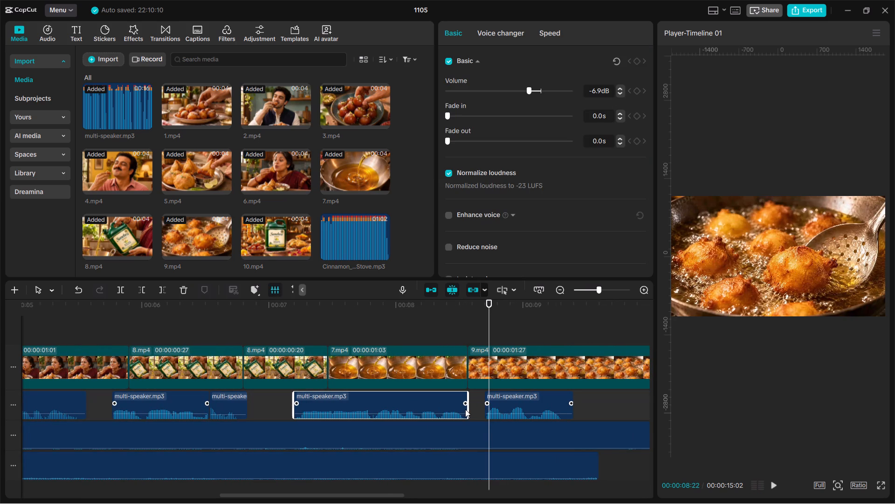
pyautogui.moveTo(466, 412); pyautogui.dragTo(461, 445)
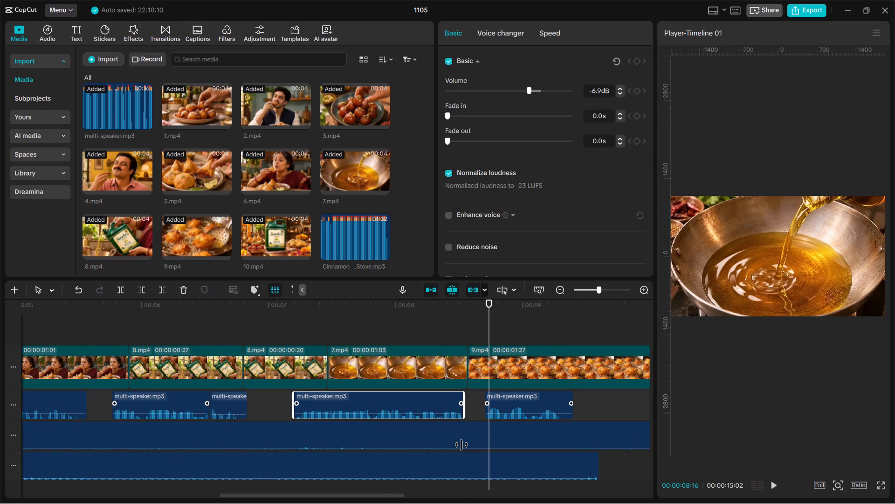
pyautogui.moveTo(461, 445); pyautogui.dragTo(461, 445)
# Move the following short multi-speaker.mp3 clip earlier to directly follow the trimmed clip at about 8.5 s, and play the passage over it.
pyautogui.click(501, 409)
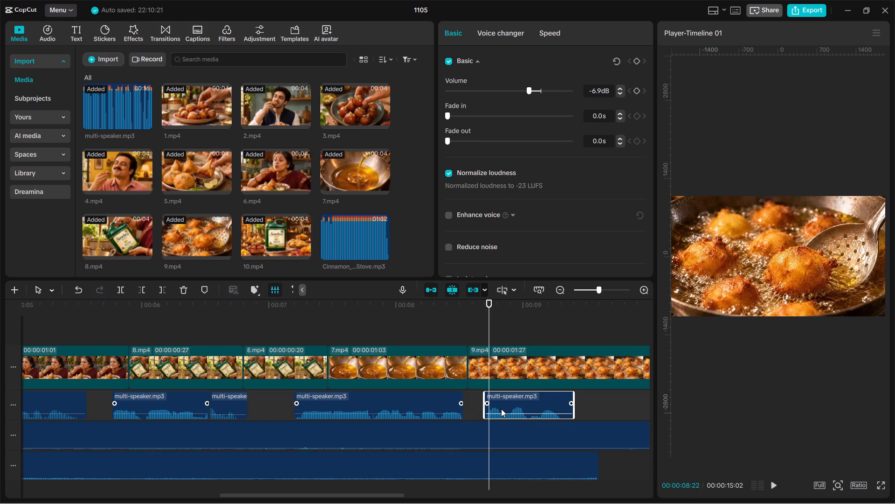
pyautogui.moveTo(484, 410); pyautogui.dragTo(488, 428)
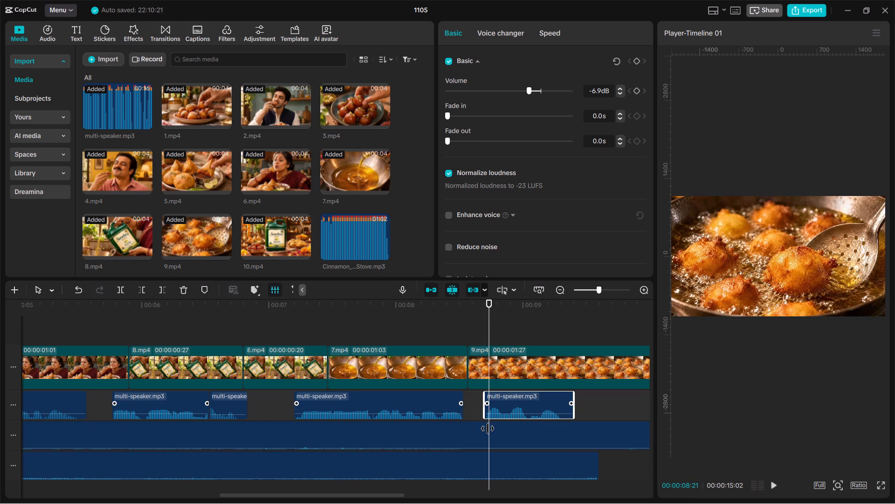
pyautogui.moveTo(488, 428); pyautogui.dragTo(489, 429)
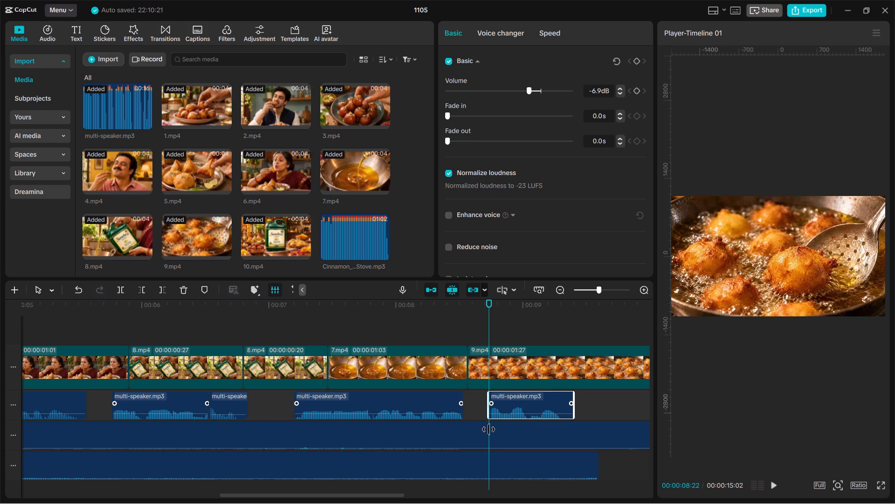
pyautogui.moveTo(489, 429); pyautogui.dragTo(486, 433)
pyautogui.moveTo(512, 406); pyautogui.dragTo(497, 408)
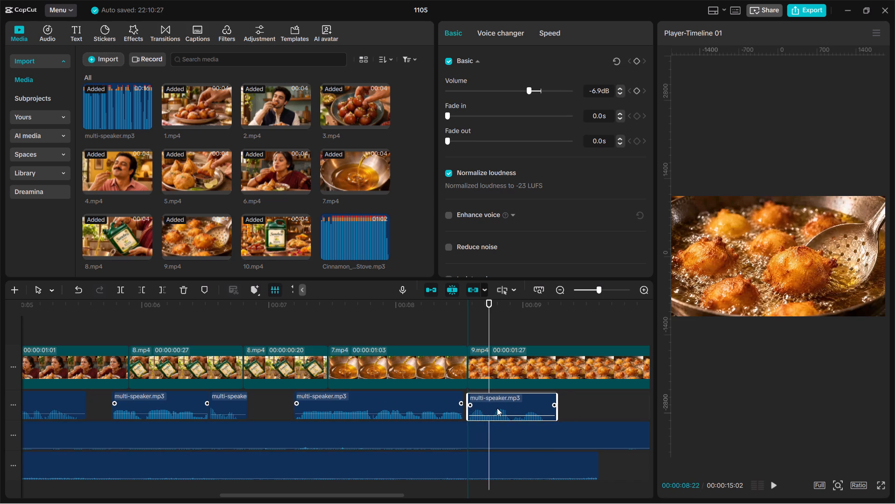
pyautogui.moveTo(497, 408); pyautogui.dragTo(490, 407)
pyautogui.click(413, 322)
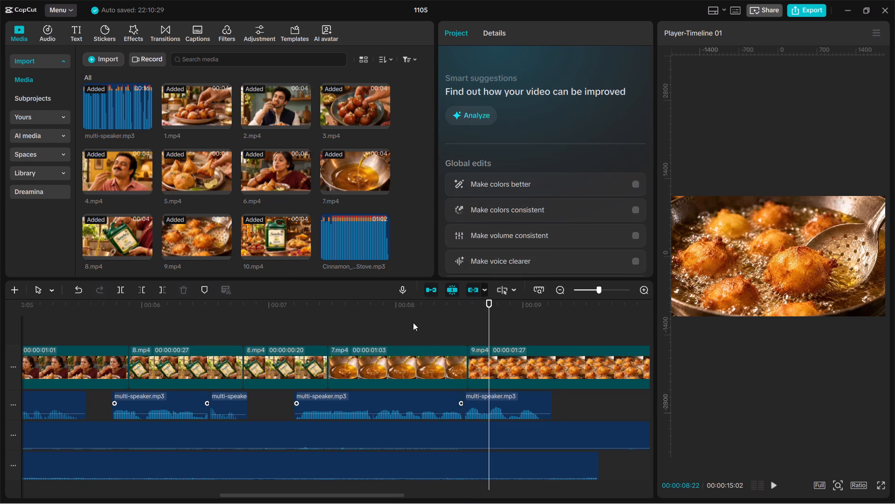
pyautogui.press('space')
pyautogui.press('space')
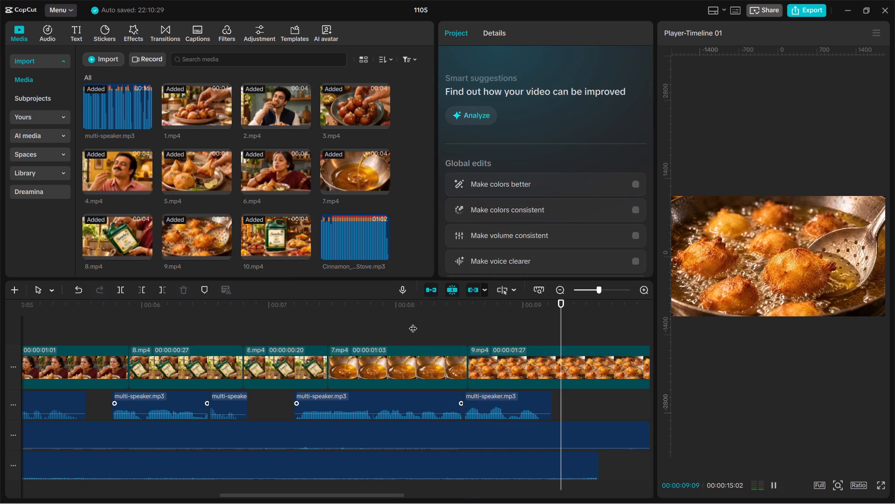
pyautogui.press('space')
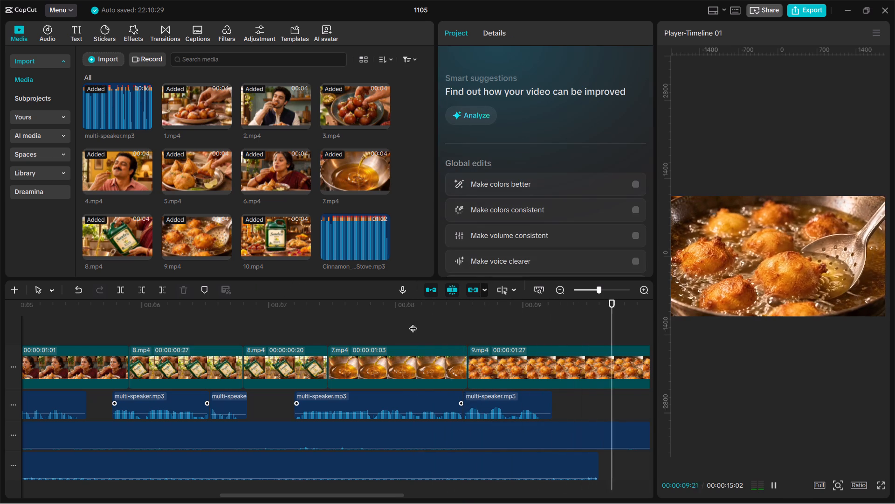
pyautogui.press('space')
# Play the advert from the beginning to about 7.7 s to check the voice-over timing.
pyautogui.hscroll(1, 248, 423)
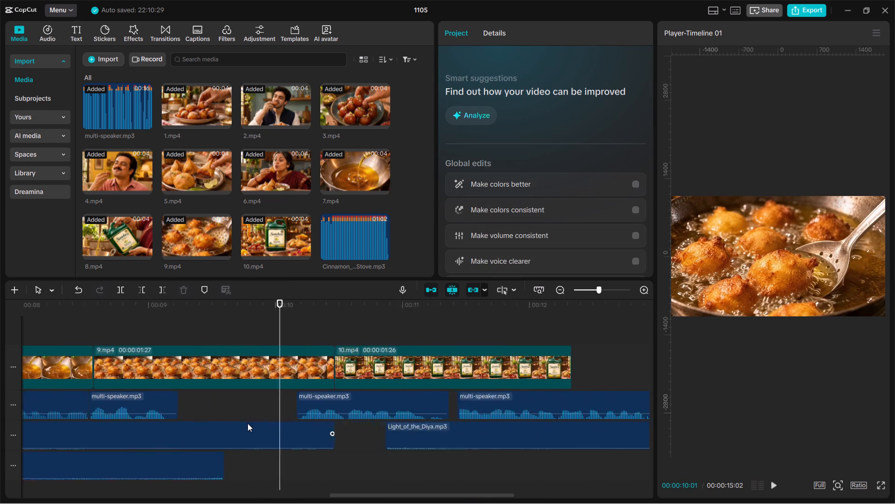
pyautogui.hscroll(1, 248, 423)
pyautogui.keyDown('ctrl'); pyautogui.scroll(-1, 250, 424); pyautogui.keyUp('ctrl')
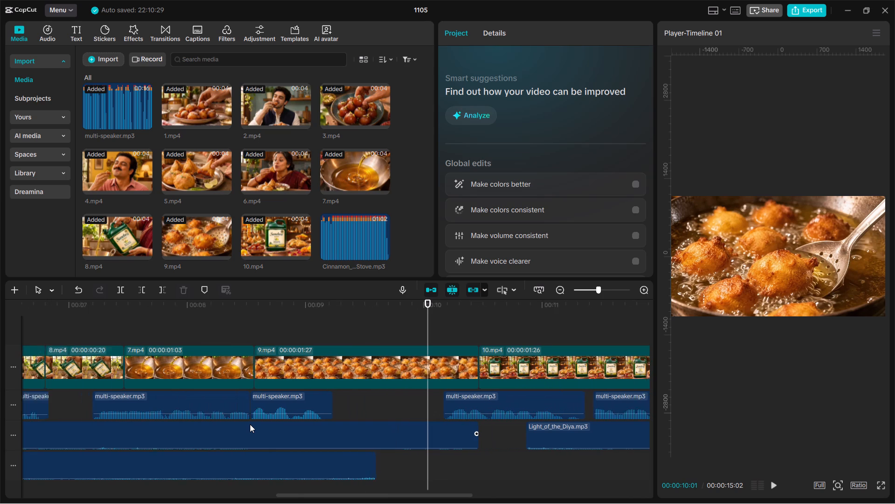
pyautogui.keyDown('ctrl'); pyautogui.scroll(-4, 250, 424); pyautogui.keyUp('ctrl')
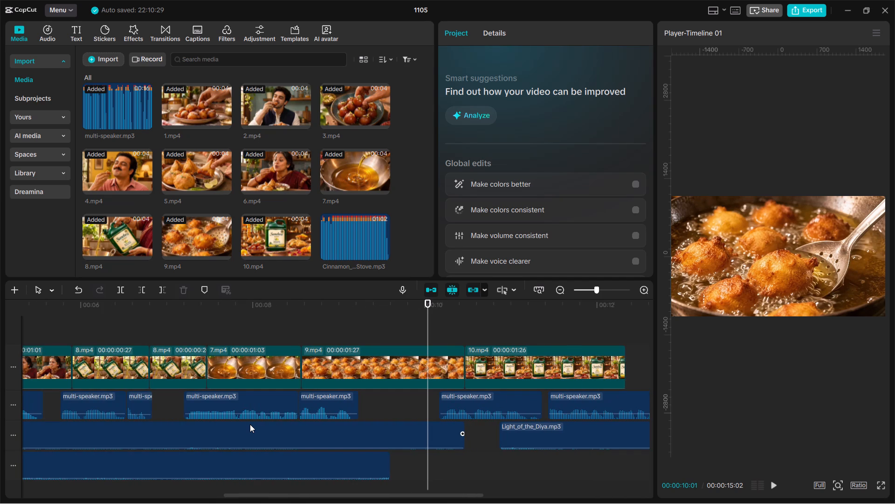
pyautogui.keyDown('ctrl'); pyautogui.scroll(-8, 250, 424); pyautogui.keyUp('ctrl')
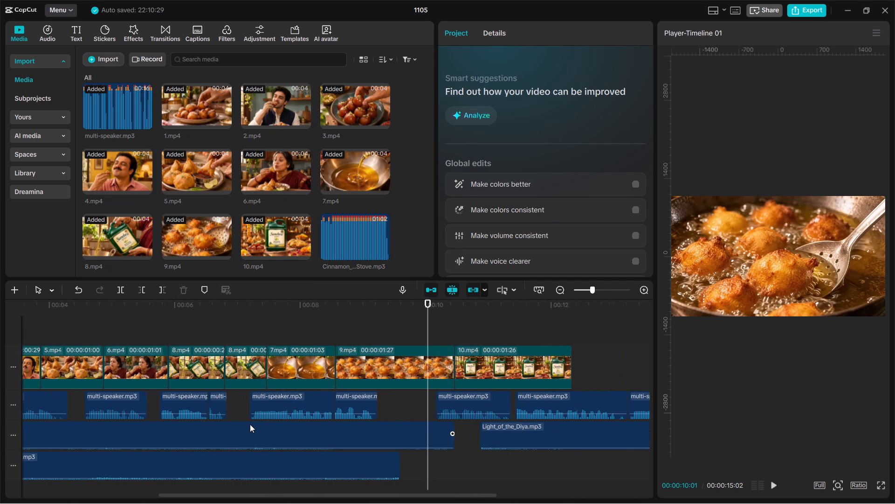
pyautogui.keyDown('ctrl'); pyautogui.scroll(-6, 250, 424); pyautogui.keyUp('ctrl')
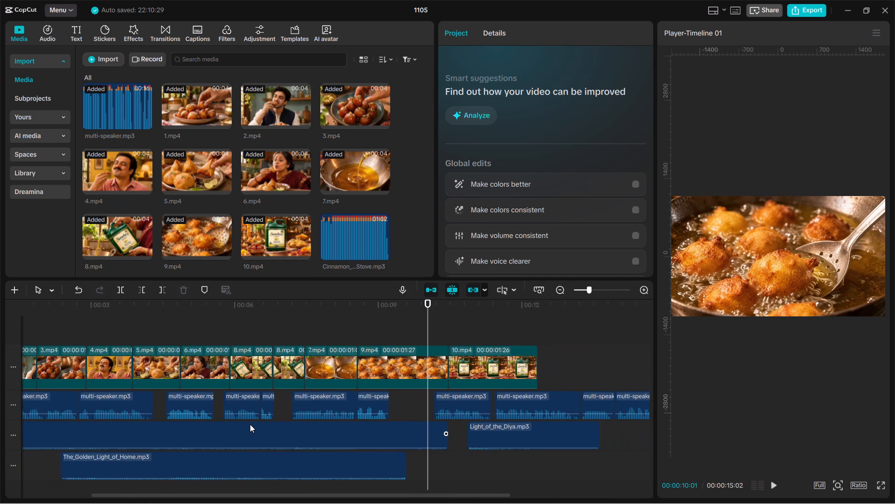
pyautogui.keyDown('ctrl'); pyautogui.scroll(-1, 133, 376); pyautogui.keyUp('ctrl')
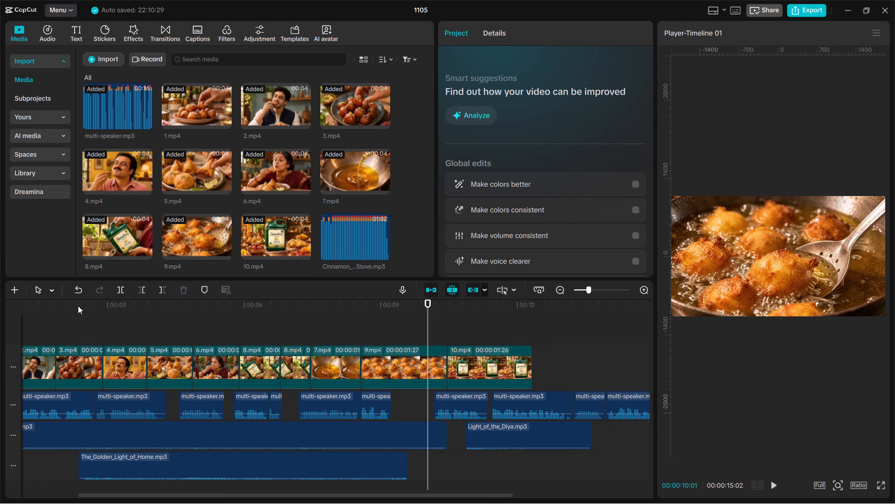
pyautogui.click(68, 317)
pyautogui.moveTo(68, 317); pyautogui.dragTo(0, 340)
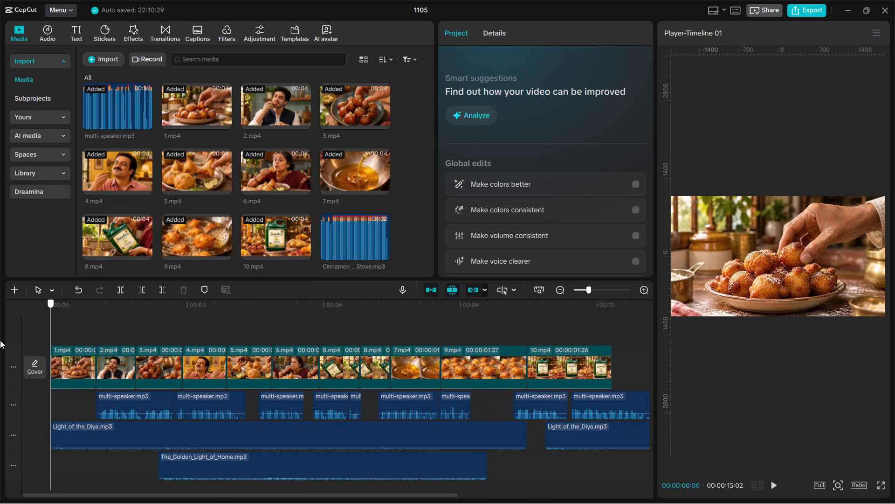
pyautogui.moveTo(0, 340); pyautogui.dragTo(0, 355)
pyautogui.press('space')
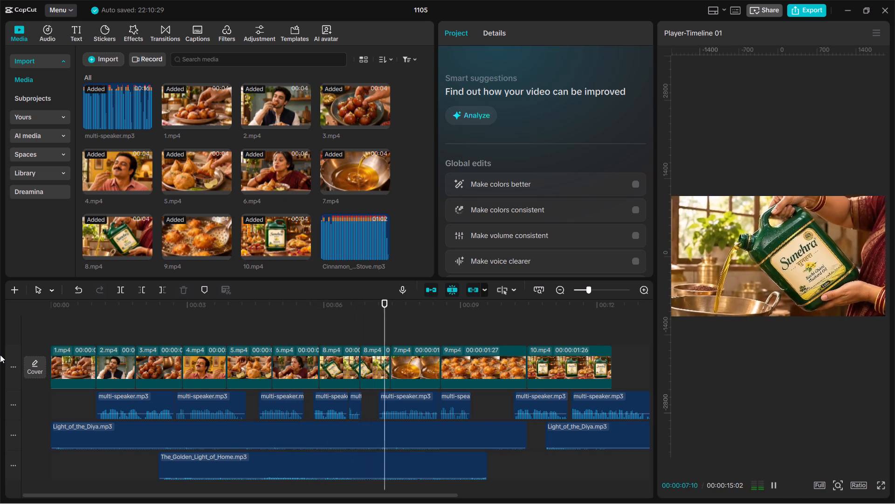
pyautogui.press('space')
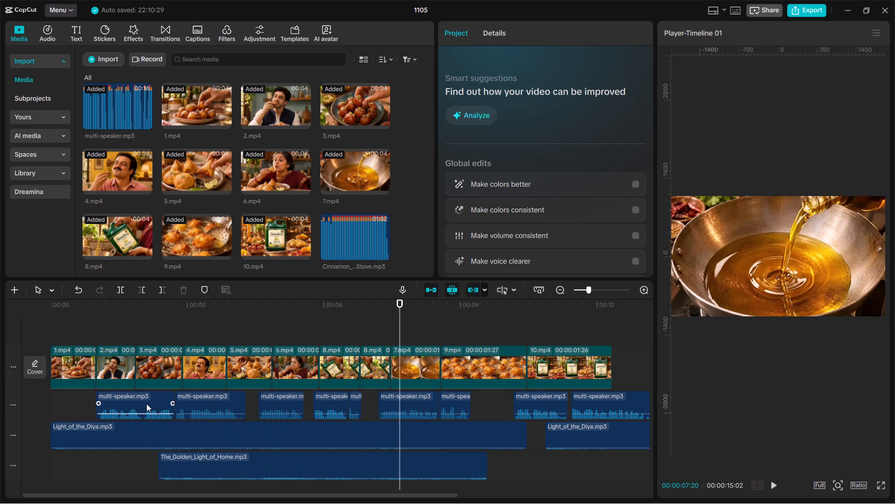
# Set the speed of the short split-off multi-speaker.mp3 piece under 8.mp4 to 0.98x and play from about 6.2 s.
pyautogui.click(356, 413)
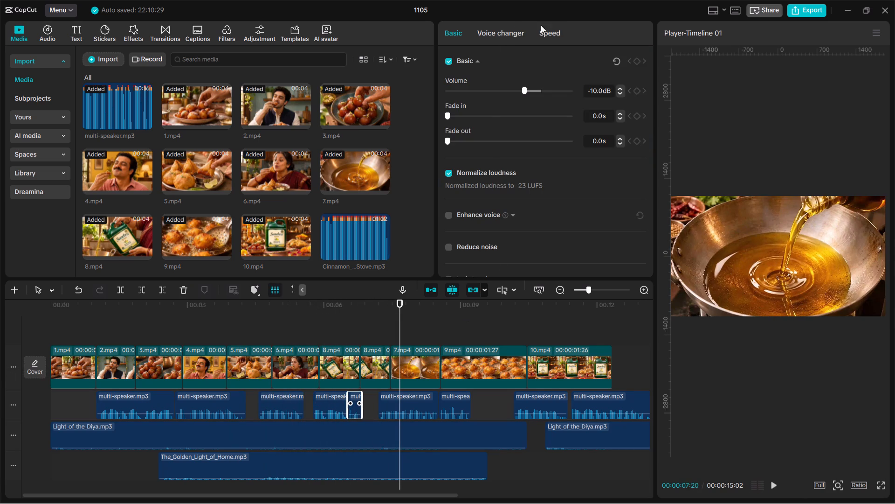
pyautogui.click(552, 30)
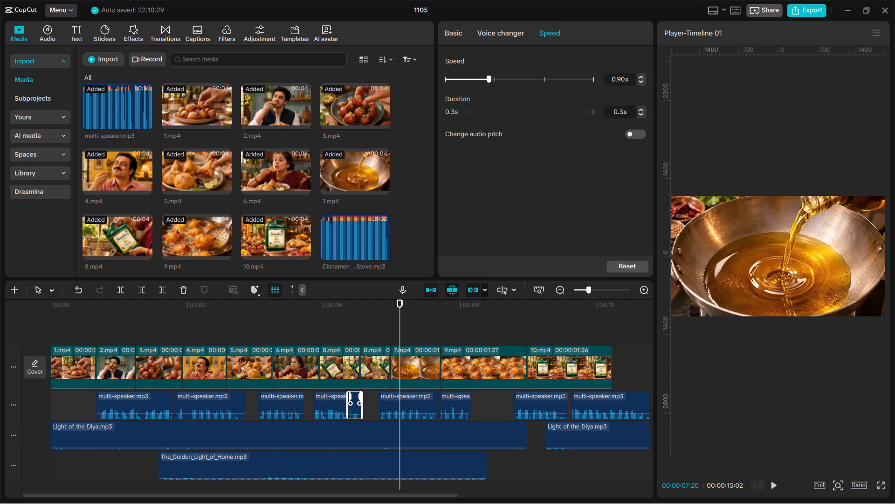
pyautogui.click(625, 79)
pyautogui.press('BackSpace')
pyautogui.press('8')
pyautogui.click(335, 327)
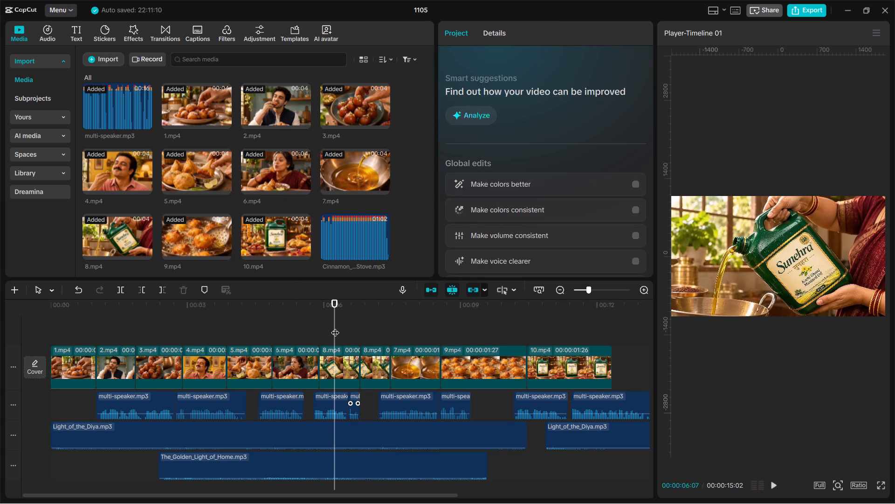
pyautogui.press('space')
pyautogui.press('space')
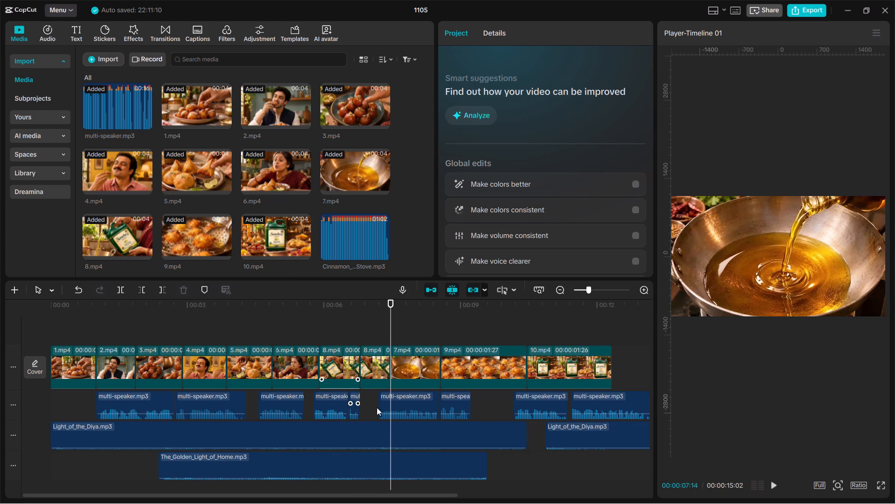
# Move the multi-speaker.mp3 clip under 7.mp4 earlier to start at about 7.1 s, and play from about 6.5 s.
pyautogui.moveTo(397, 404); pyautogui.dragTo(391, 405)
pyautogui.click(349, 324)
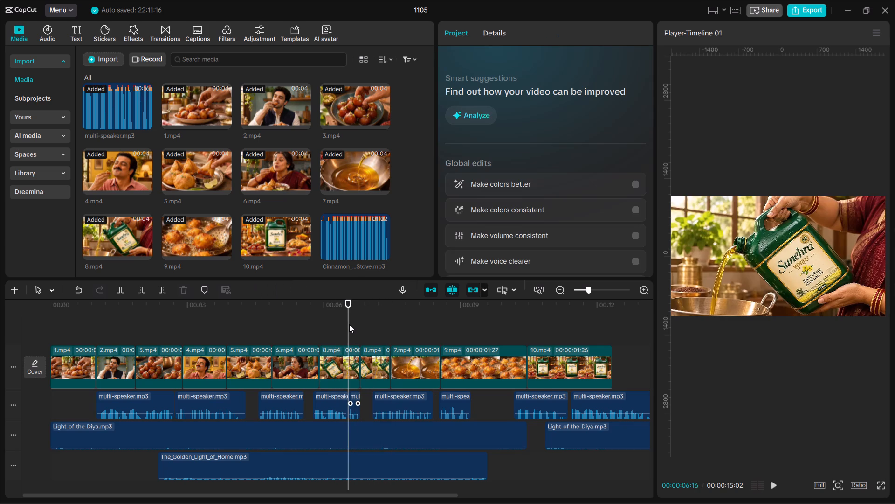
pyautogui.press('space')
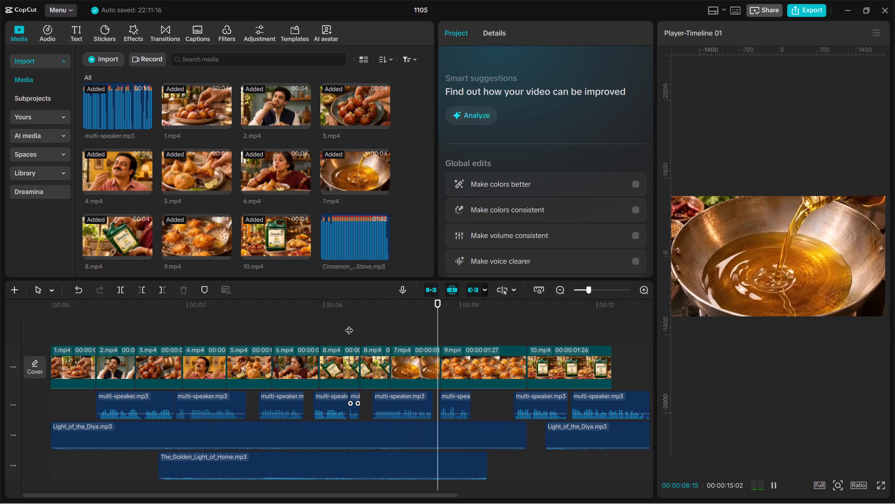
pyautogui.press('space')
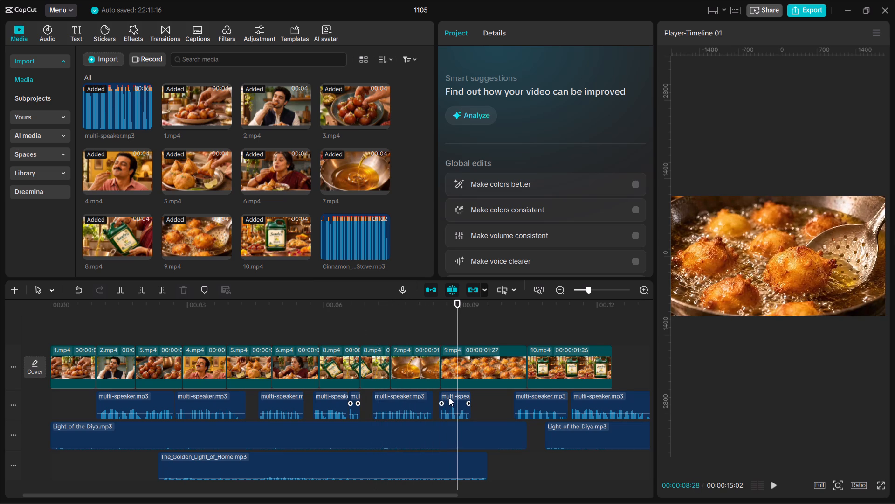
# Move the next short multi-speaker.mp3 clip earlier, to start at about 8.4 s right after the preceding clip.
pyautogui.moveTo(449, 398); pyautogui.dragTo(441, 398)
pyautogui.click(369, 327)
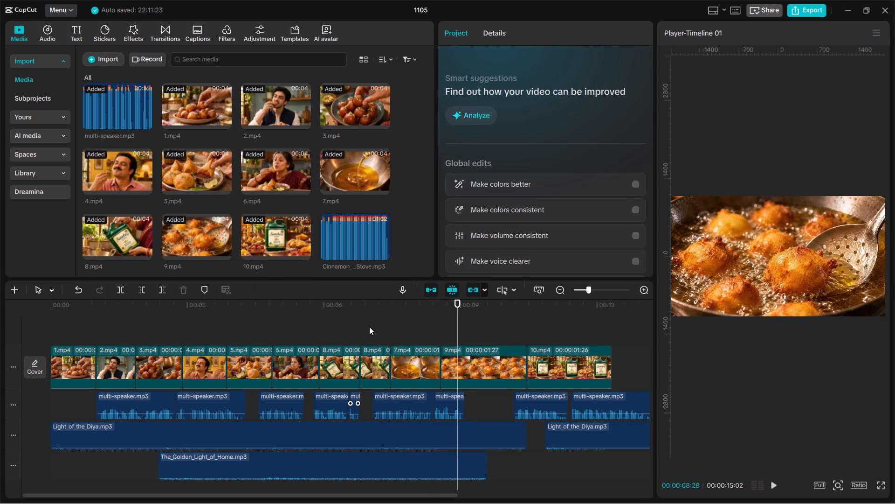
# Move the multi-speaker.mp3 clip under the end of 9.mp4 earlier, to start at about 9.4 s, and play from about 8.6 s.
pyautogui.press('space')
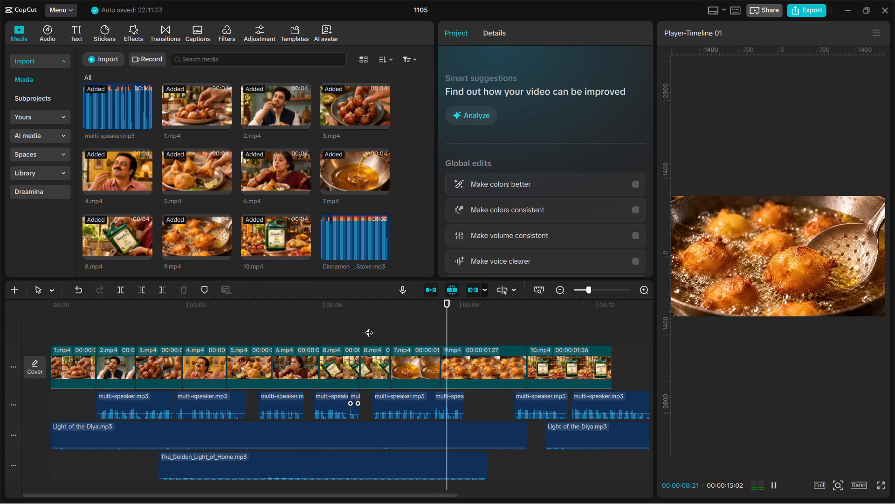
pyautogui.press('space')
pyautogui.press('space')
pyautogui.press('space')
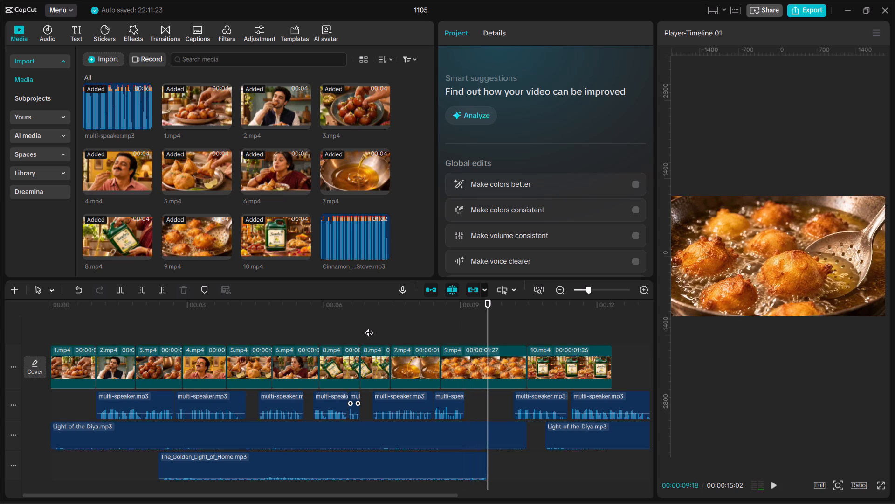
pyautogui.moveTo(534, 407); pyautogui.dragTo(499, 407)
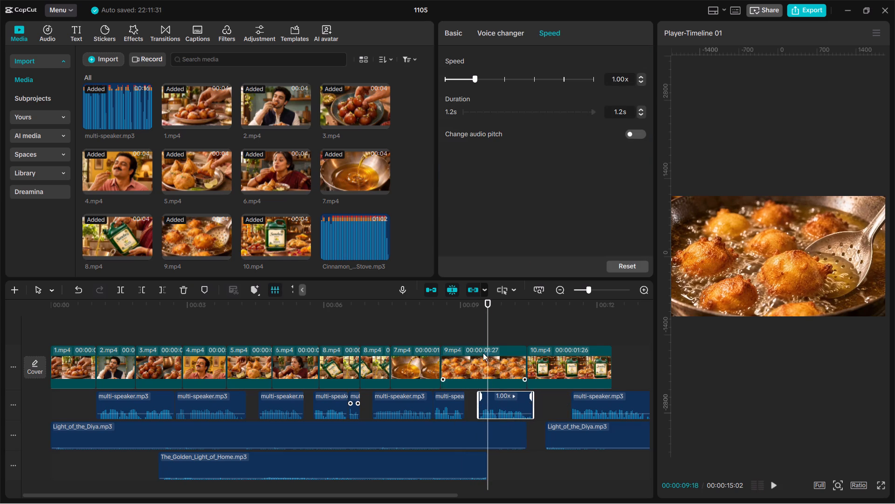
pyautogui.moveTo(489, 325); pyautogui.dragTo(444, 329)
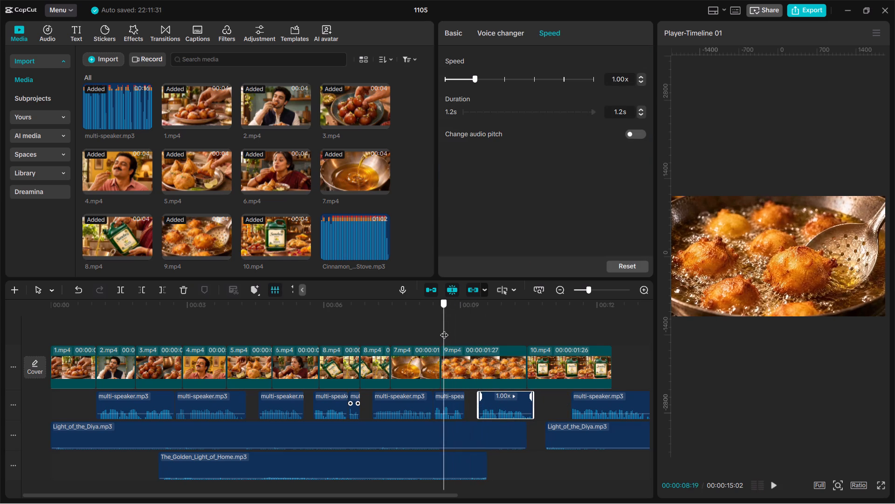
pyautogui.press('space')
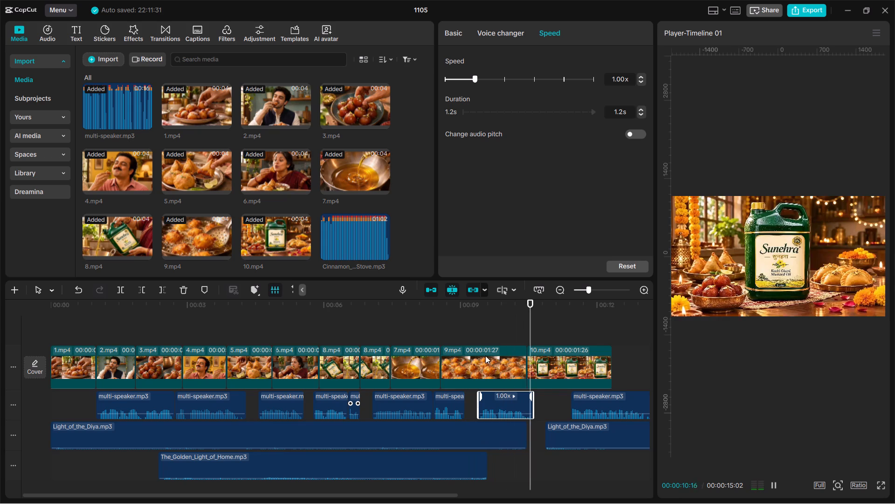
# Move the following multi-speaker.mp3 clip under 10.mp4 earlier to start directly after it at about 10.6 s, and play from about 8.9 s.
pyautogui.moveTo(609, 410); pyautogui.dragTo(577, 412)
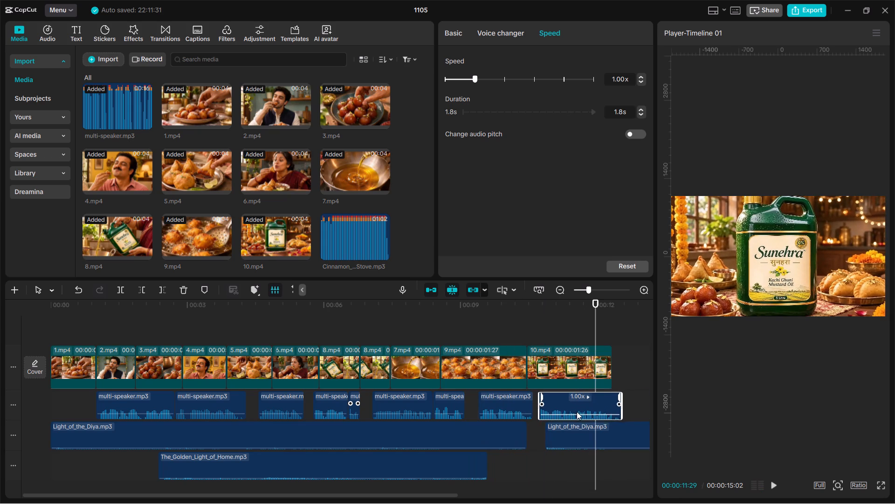
pyautogui.moveTo(577, 412); pyautogui.dragTo(572, 411)
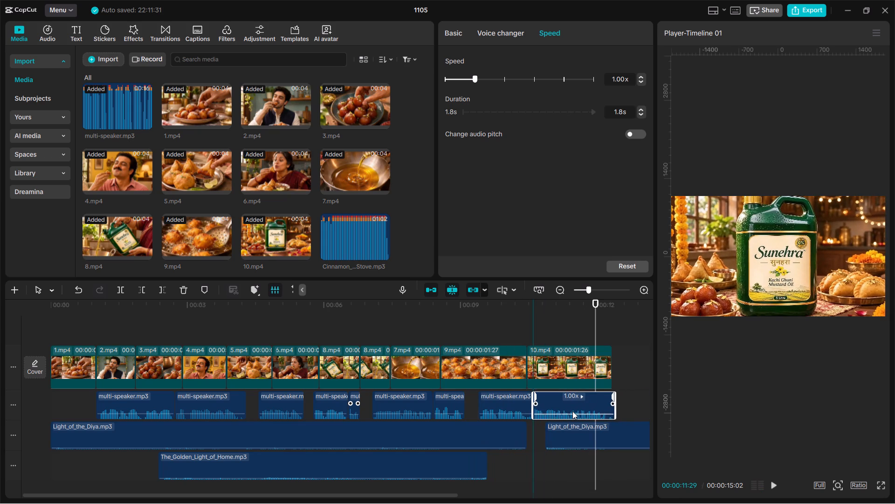
pyautogui.click(458, 313)
pyautogui.press('space')
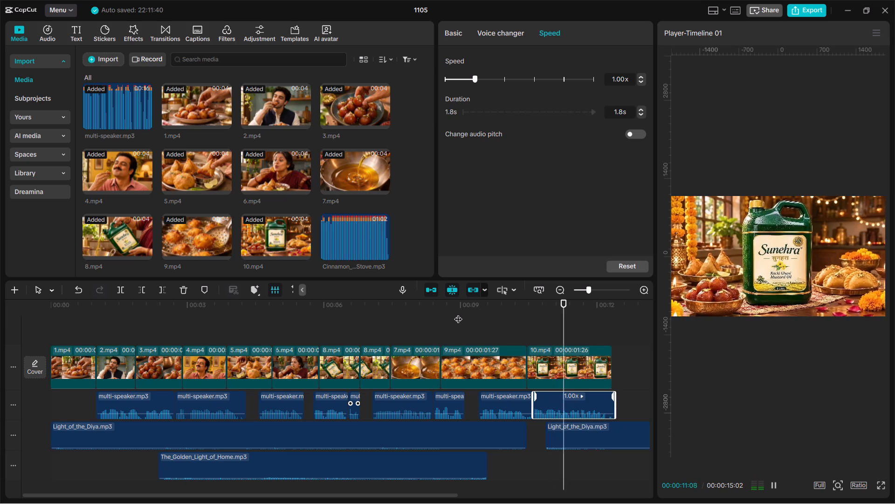
# Move the last two multi-speaker.mp3 clips together earlier, to start at about 12.5 s.
pyautogui.hscroll(-1, 458, 313)
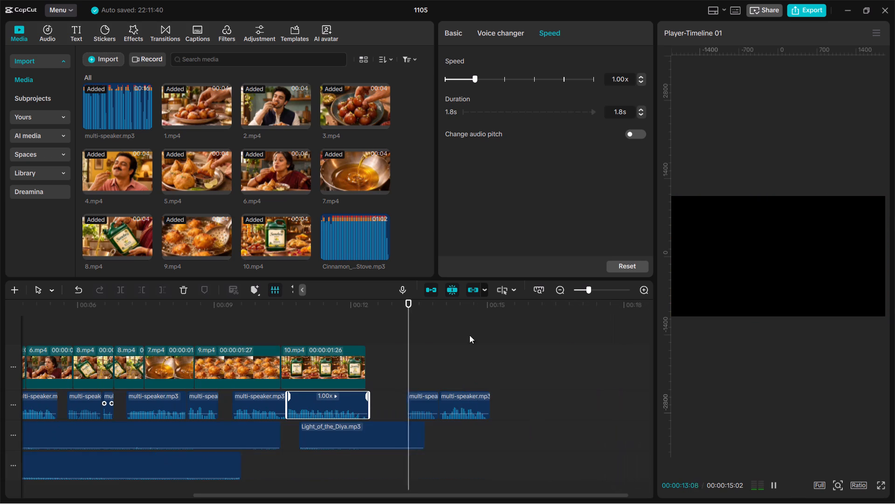
pyautogui.moveTo(410, 366); pyautogui.dragTo(475, 404)
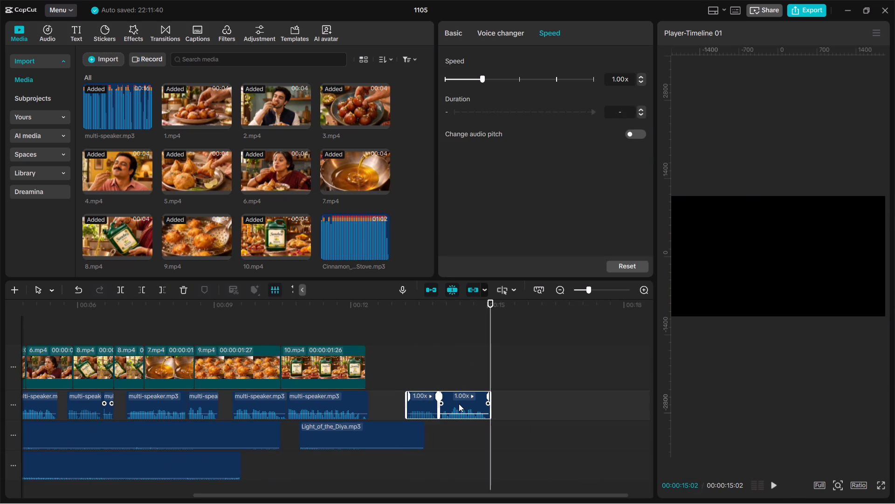
pyautogui.moveTo(459, 404); pyautogui.dragTo(431, 405)
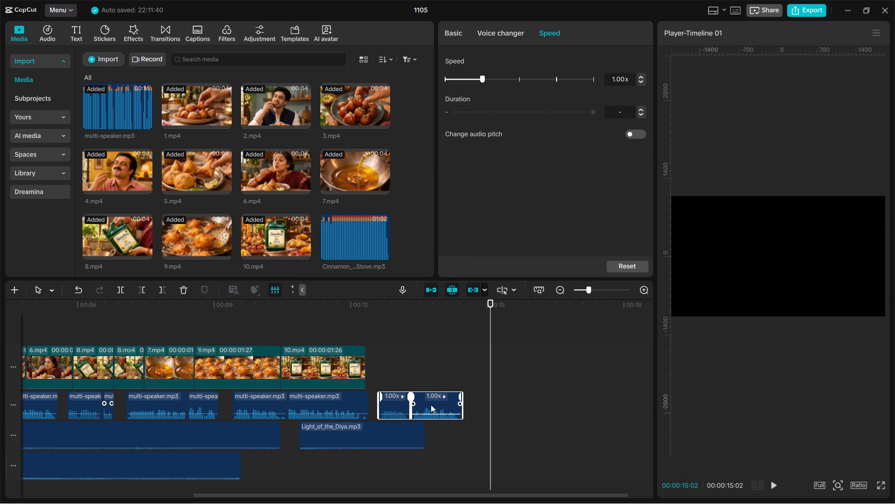
pyautogui.moveTo(431, 405); pyautogui.dragTo(427, 405)
# Play the advert from the beginning and again from about 4 s to check the re-spaced voice-over.
pyautogui.hscroll(2, 334, 453)
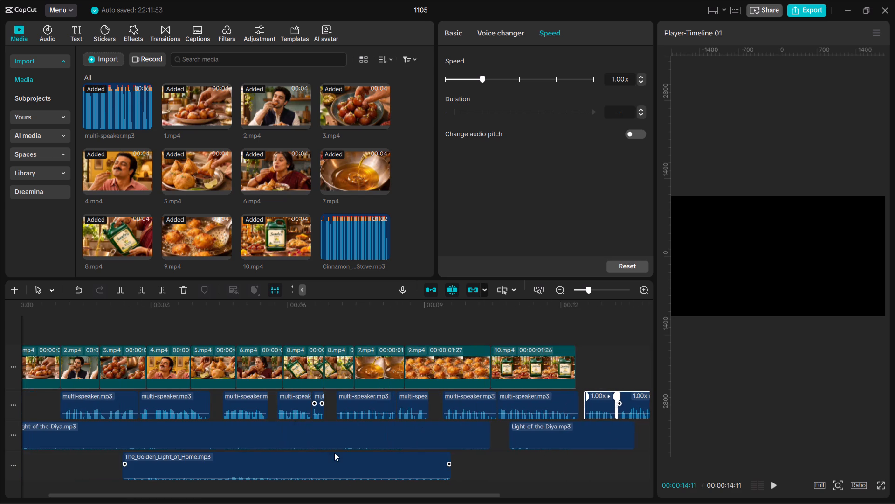
pyautogui.hscroll(2, 334, 453)
pyautogui.click(42, 320)
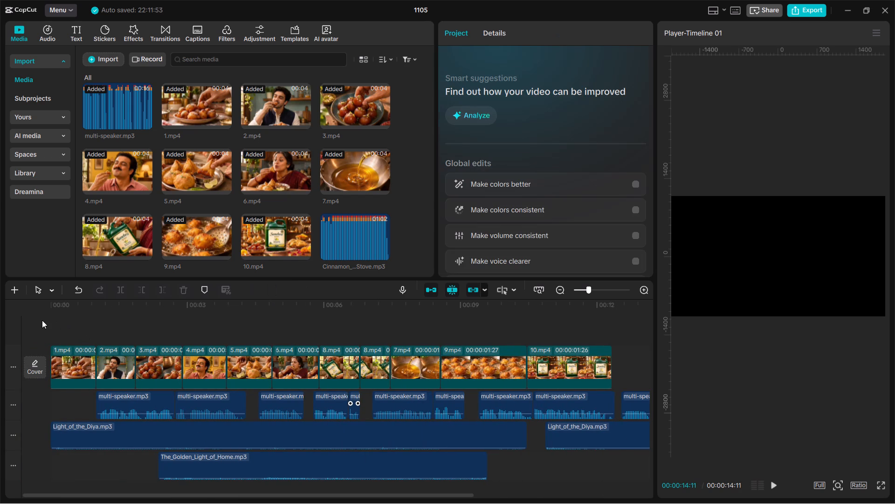
pyautogui.press('space')
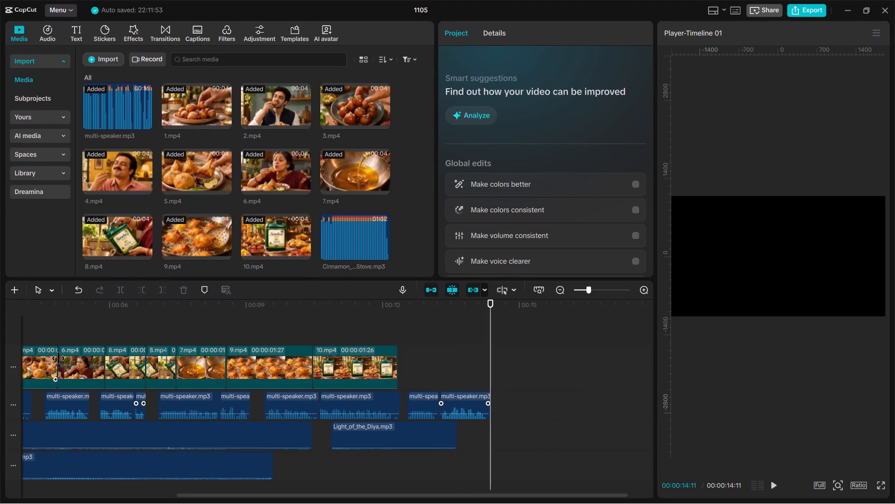
pyautogui.hscroll(1, 183, 436)
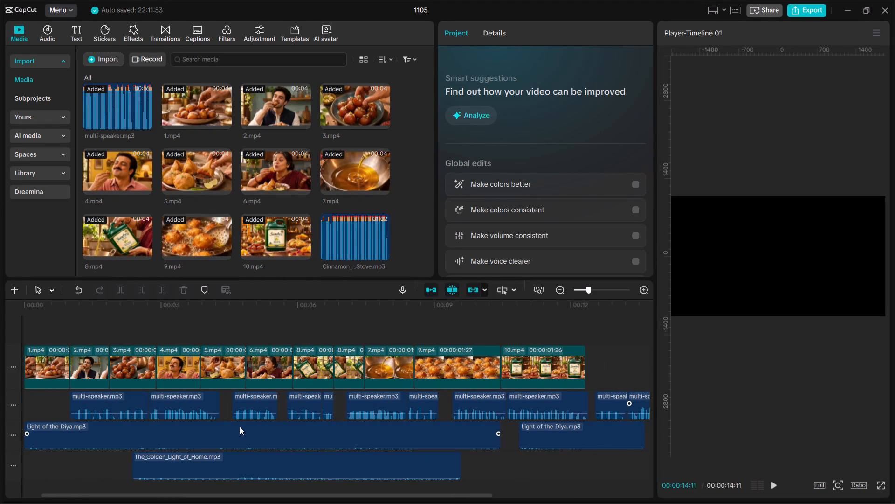
pyautogui.click(251, 411)
pyautogui.click(208, 324)
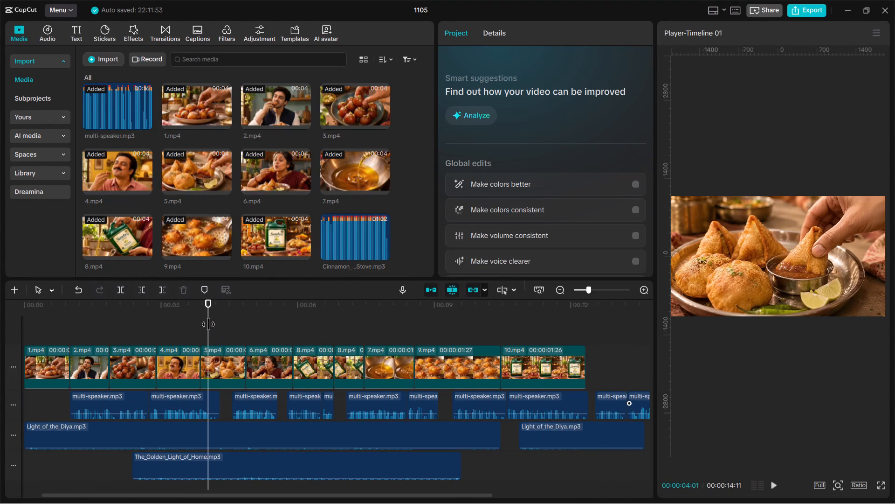
pyautogui.press('space')
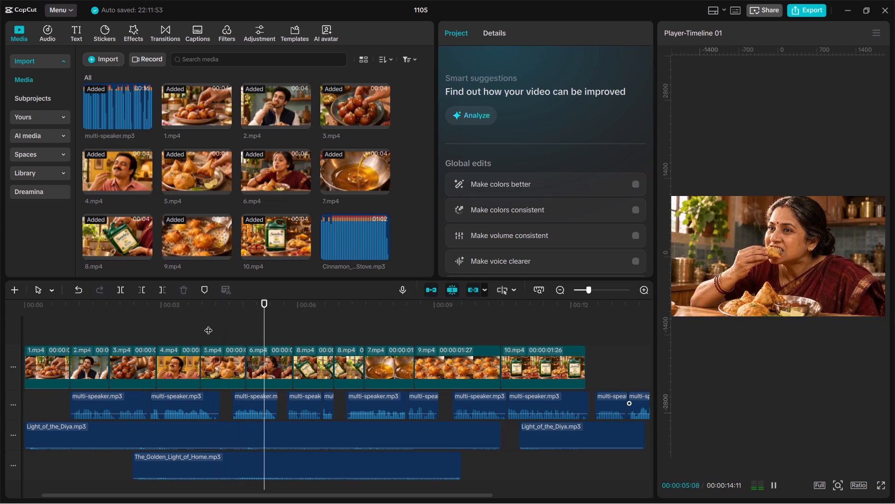
pyautogui.press('space')
pyautogui.press('space')
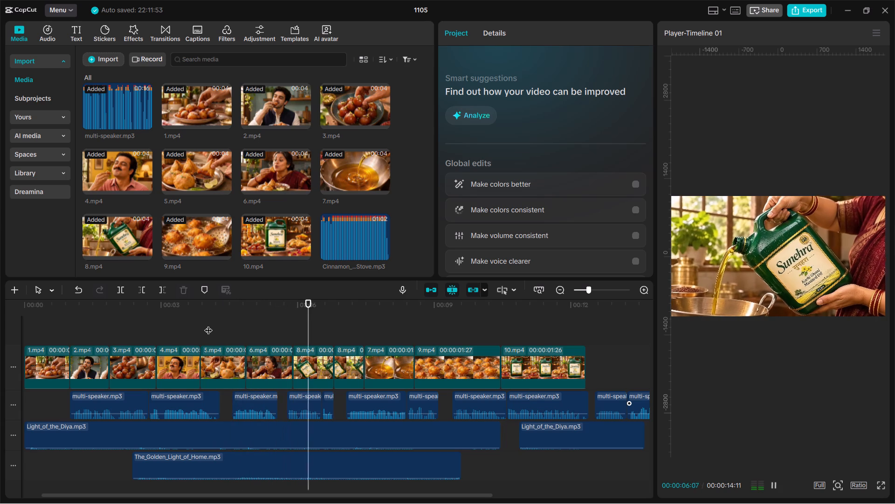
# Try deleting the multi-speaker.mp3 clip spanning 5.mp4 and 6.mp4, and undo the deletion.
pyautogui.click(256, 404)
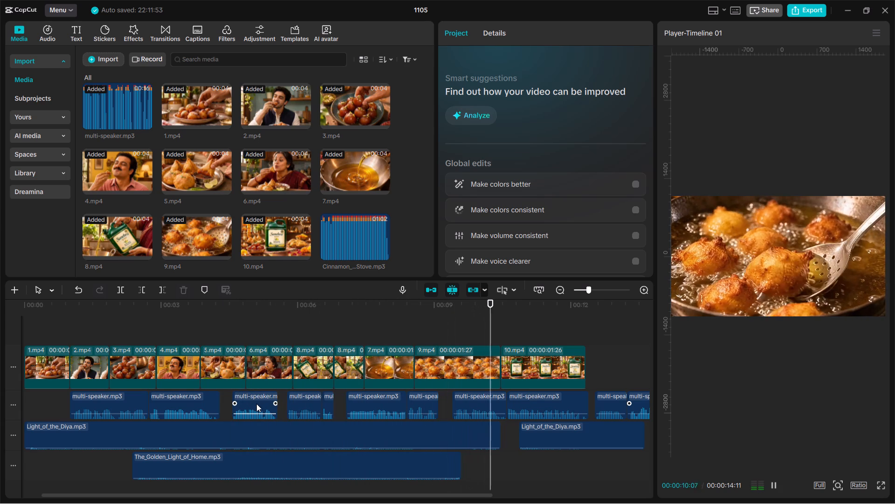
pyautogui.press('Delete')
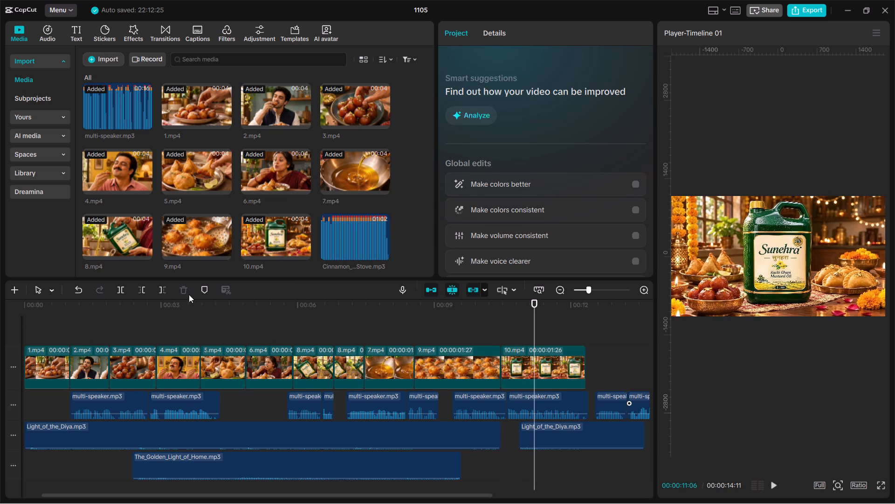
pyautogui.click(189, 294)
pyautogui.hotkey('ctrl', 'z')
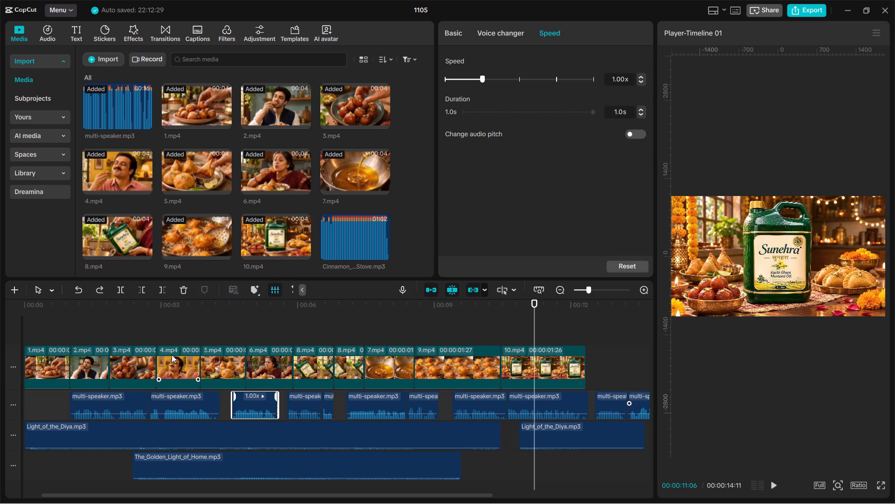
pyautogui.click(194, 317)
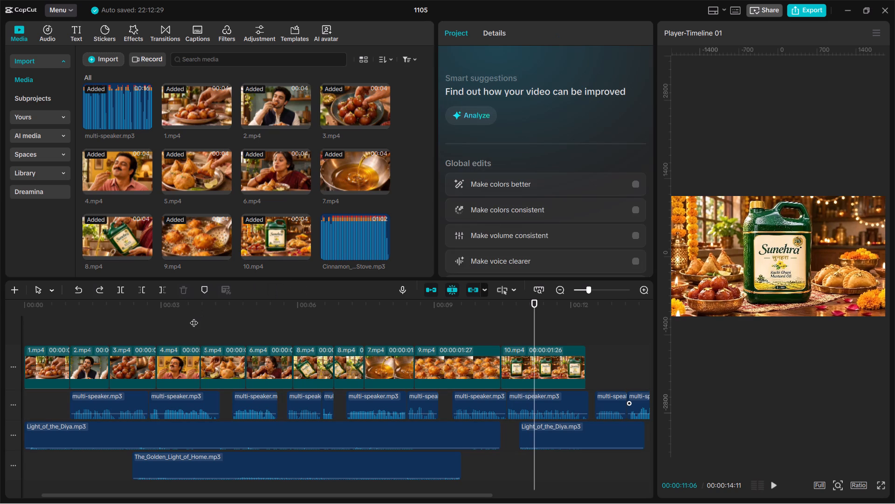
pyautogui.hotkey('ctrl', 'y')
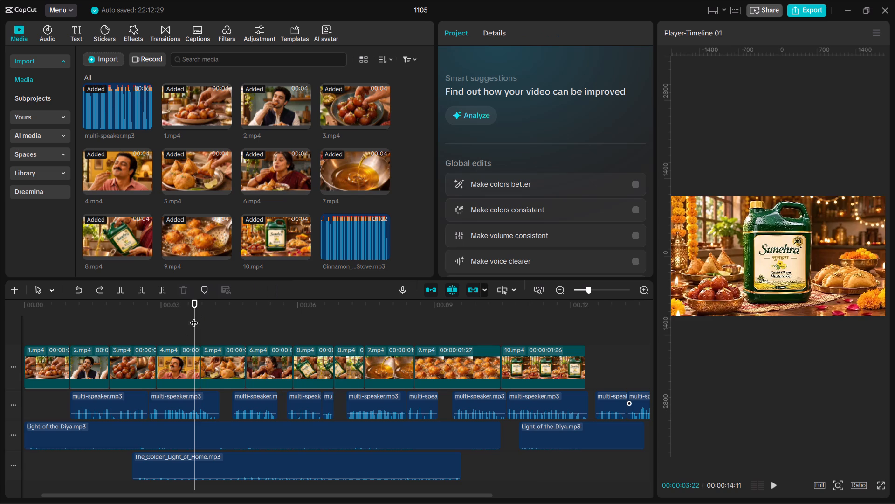
# Delete the multi-speaker.mp3 clip spanning 5.mp4 and 6.mp4, and play from about 3.1 s.
pyautogui.click(255, 403)
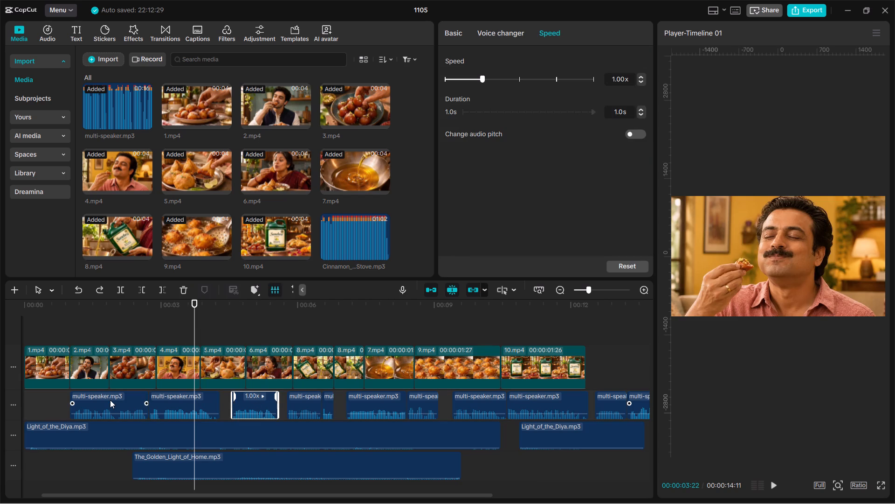
pyautogui.click(77, 315)
pyautogui.click(108, 318)
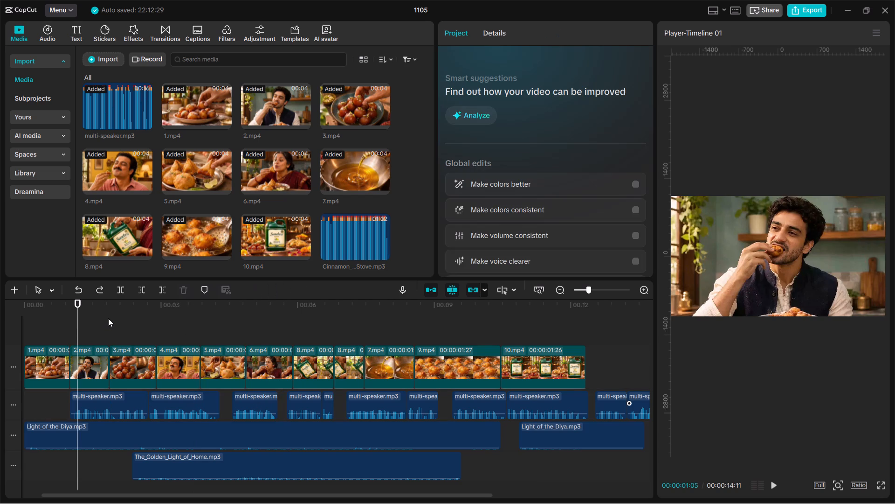
pyautogui.click(252, 410)
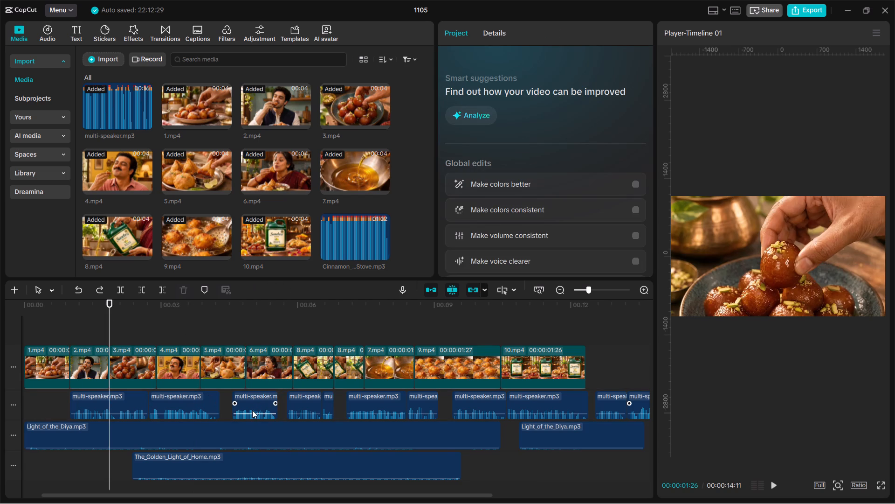
pyautogui.press('Delete')
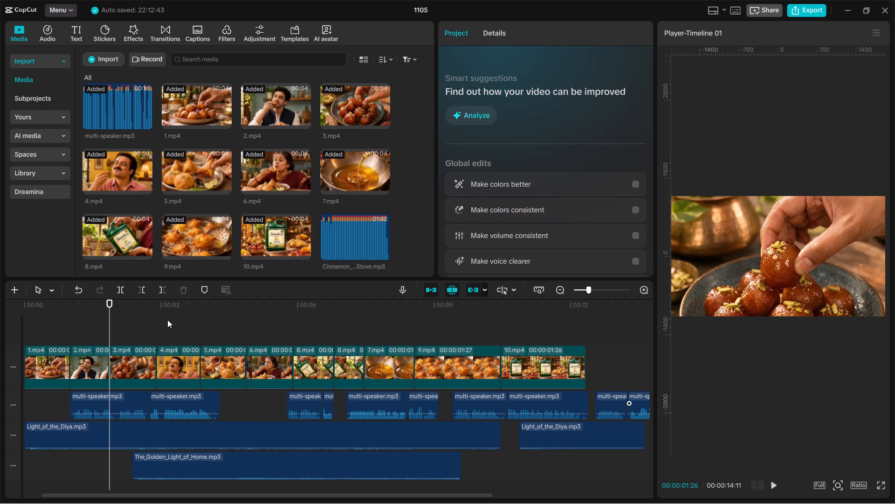
pyautogui.click(167, 320)
pyautogui.press('space')
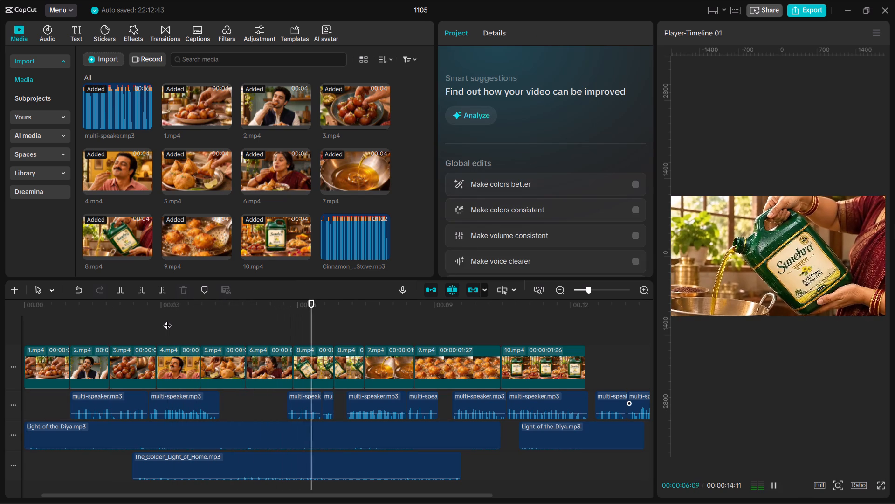
# Move the multi-speaker.mp3 clip under the first 8.mp4 earlier, to start at about 5 s under 6.mp4.
pyautogui.moveTo(307, 403); pyautogui.dragTo(280, 404)
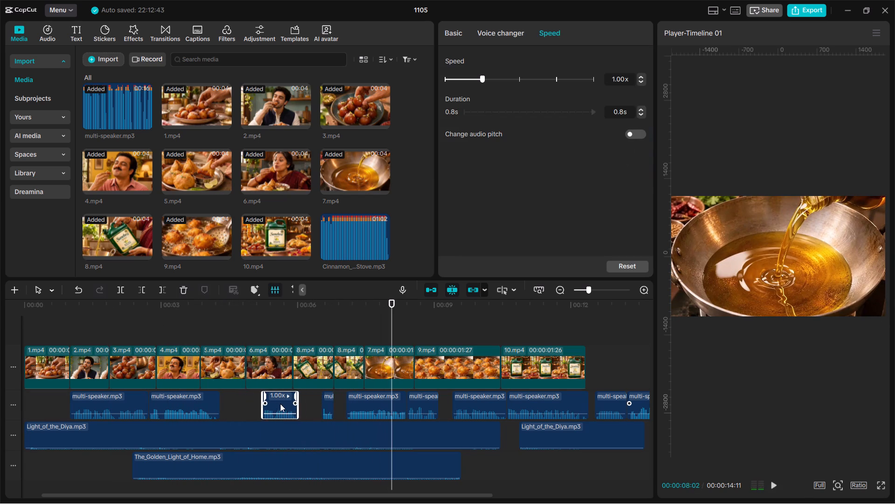
pyautogui.moveTo(280, 404); pyautogui.dragTo(273, 406)
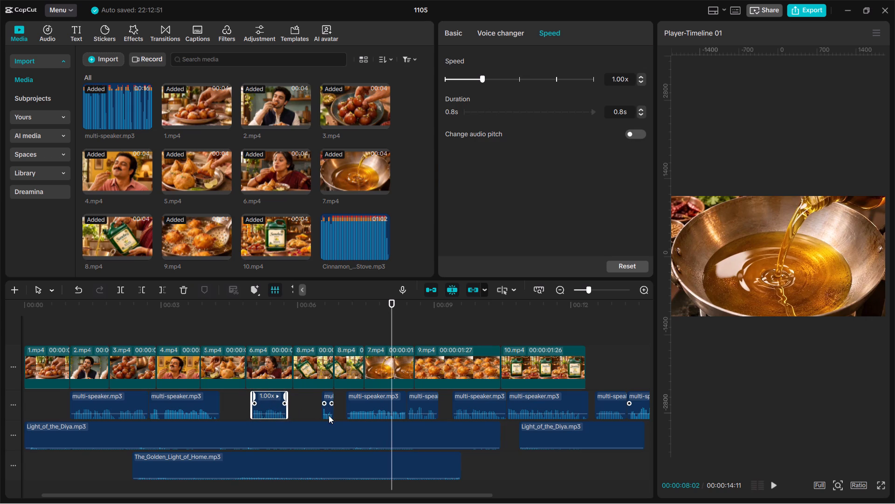
# Move the short 0.98x multi-speaker.mp3 piece directly after that clip, to start at about 5.8 s, and play from about 4.5 s.
pyautogui.click(329, 415)
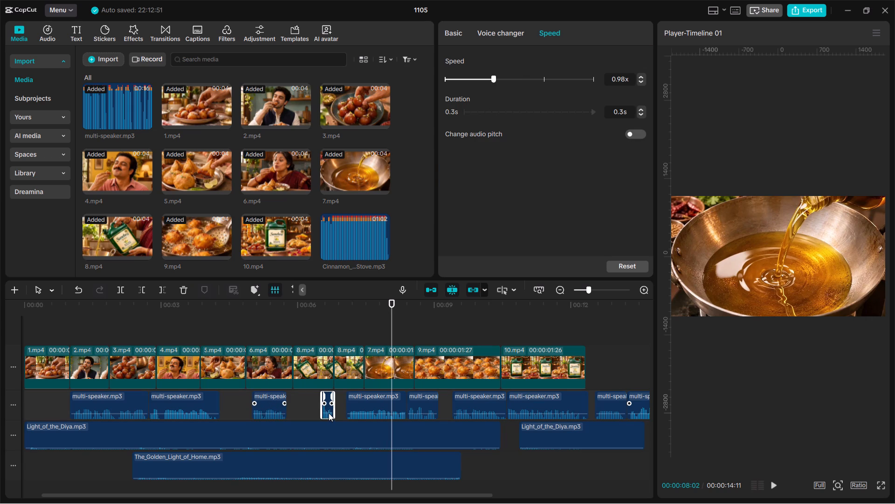
pyautogui.hotkey('ctrl', 'z')
pyautogui.moveTo(329, 410); pyautogui.dragTo(294, 411)
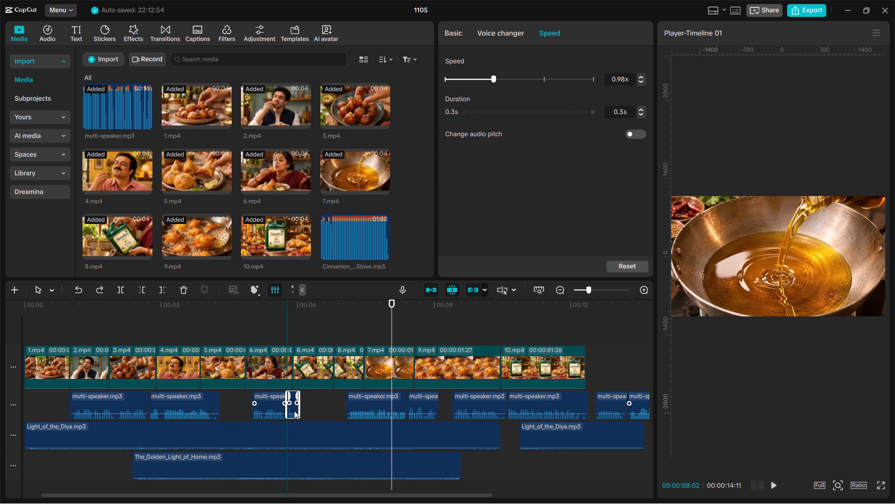
pyautogui.moveTo(294, 411); pyautogui.dragTo(294, 412)
pyautogui.click(231, 324)
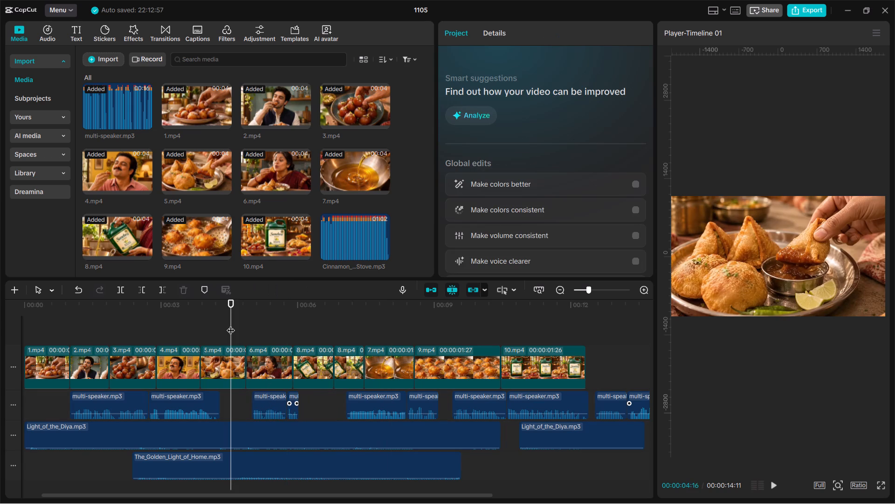
pyautogui.press('space')
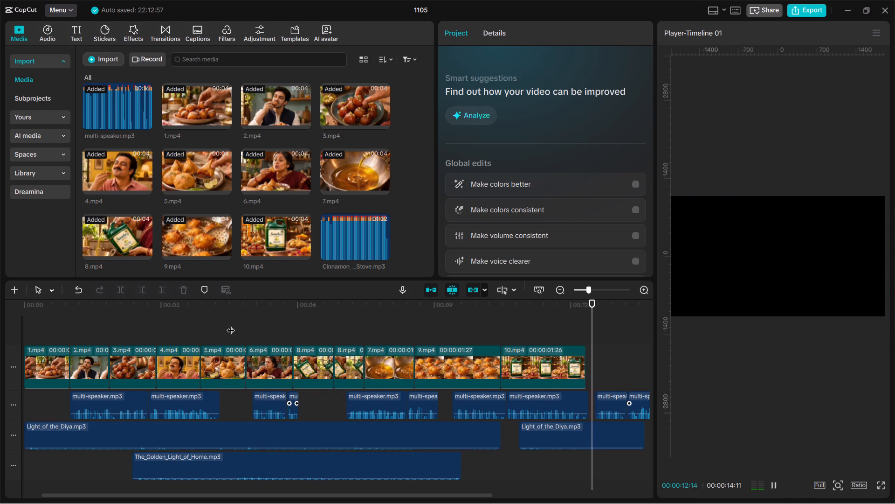
# Copy the 10.5 s Light_of_the_Diya.mp3 clip and place the duplicate directly after The_Golden_Light_of_Home.mp3 on its track, starting at about 9.6 s.
pyautogui.hscroll(-2, 231, 324)
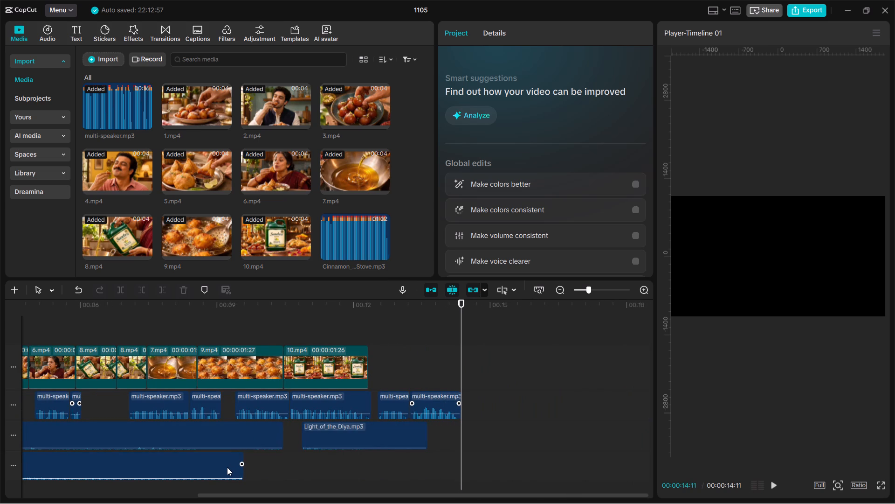
pyautogui.click(242, 441)
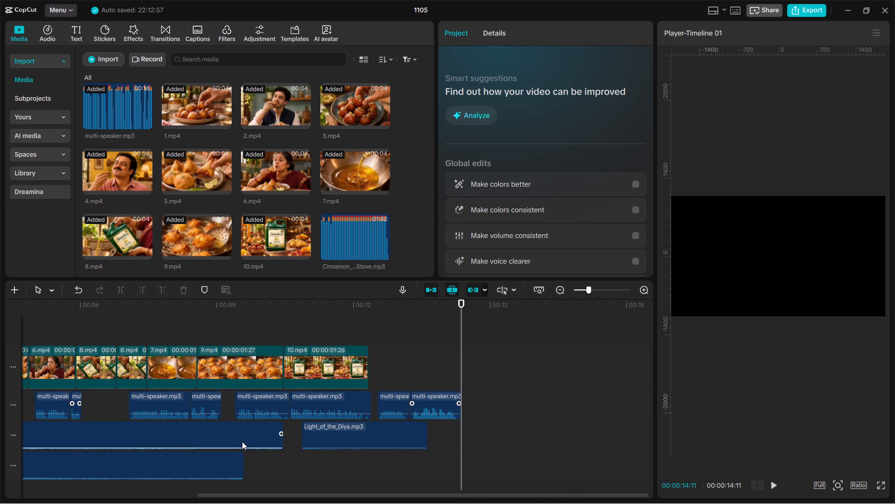
pyautogui.rightClick(234, 441)
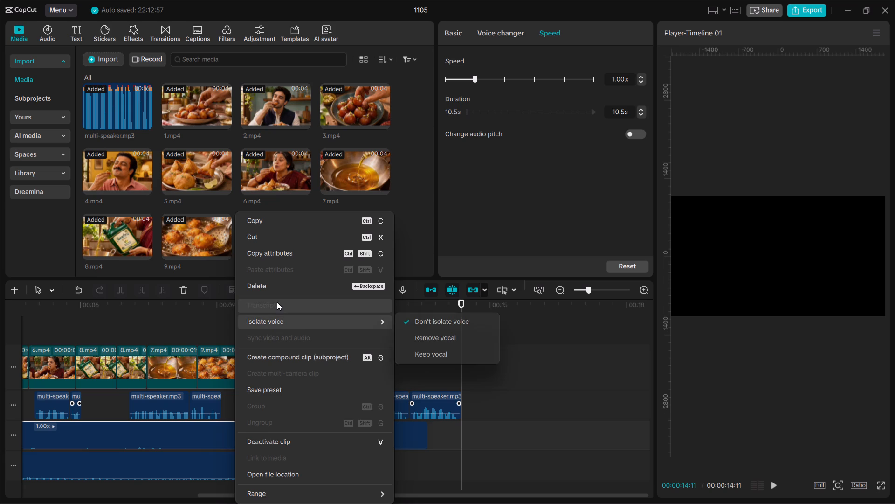
pyautogui.click(273, 221)
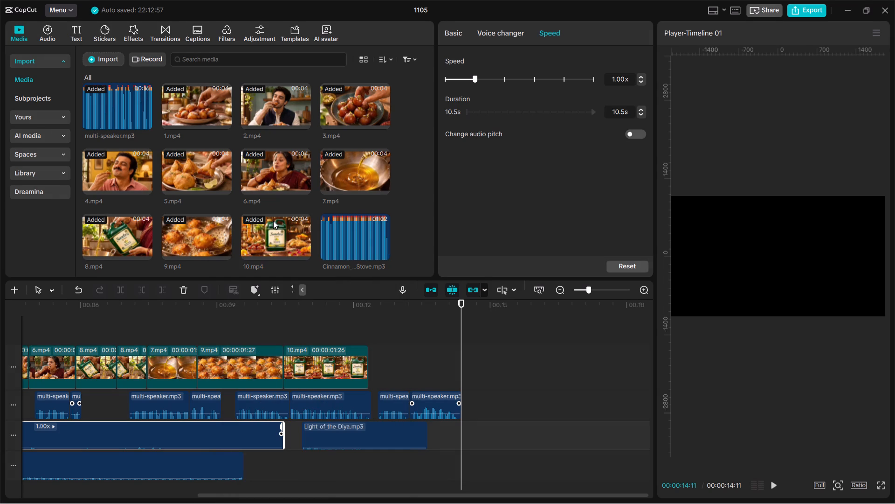
pyautogui.hotkey('ctrl', 'v')
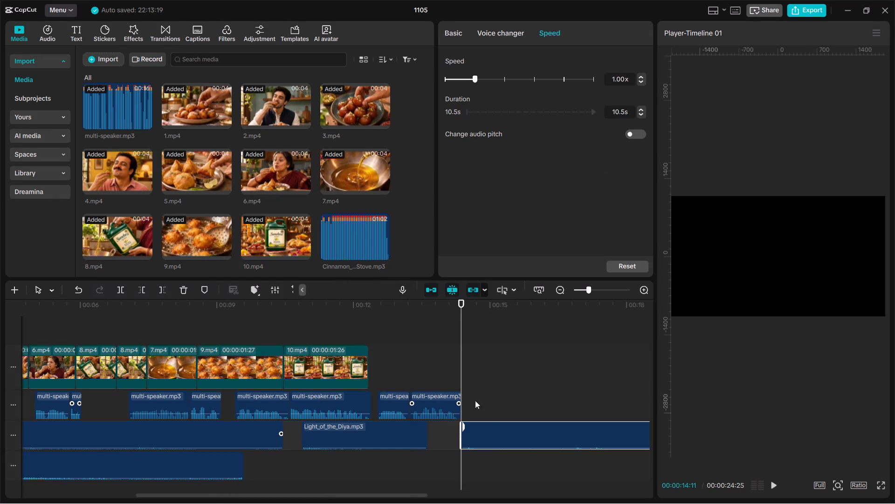
pyautogui.moveTo(486, 429); pyautogui.dragTo(273, 462)
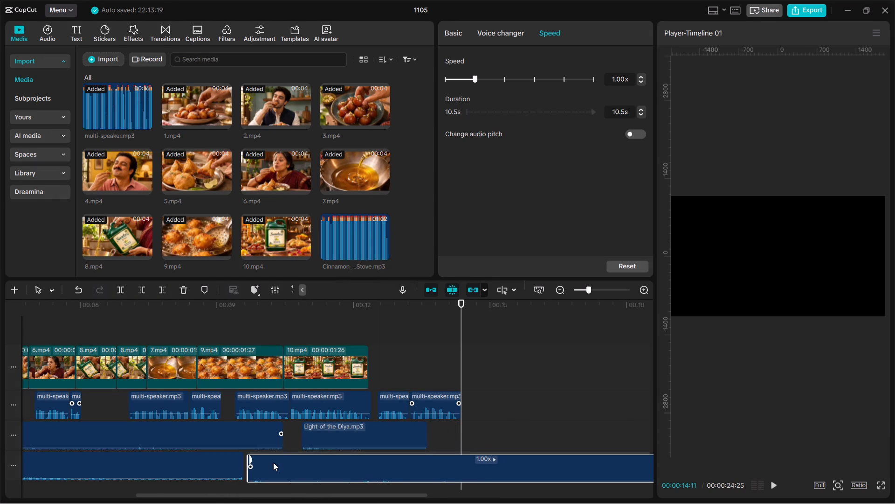
pyautogui.moveTo(273, 462); pyautogui.dragTo(274, 462)
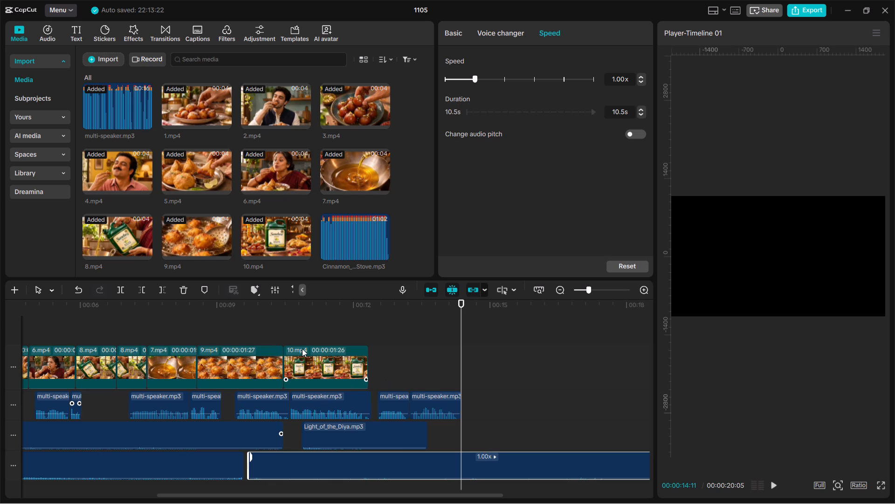
pyautogui.hscroll(3, 299, 348)
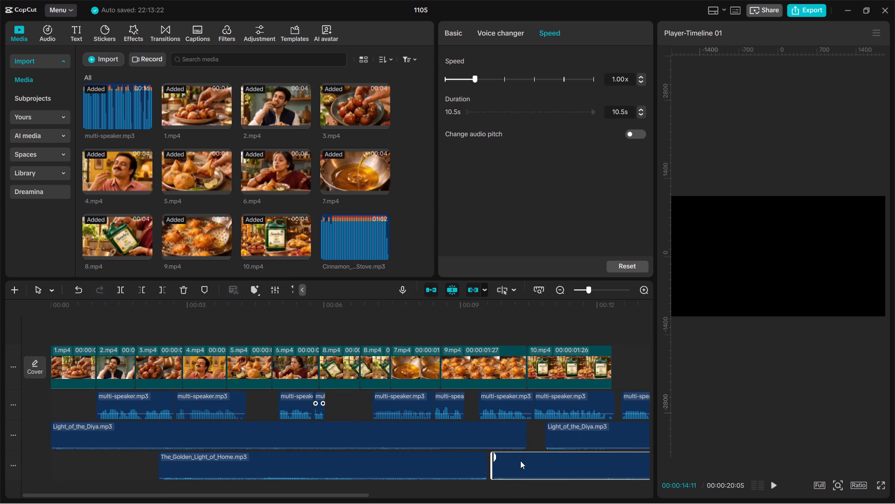
pyautogui.moveTo(520, 461); pyautogui.dragTo(509, 461)
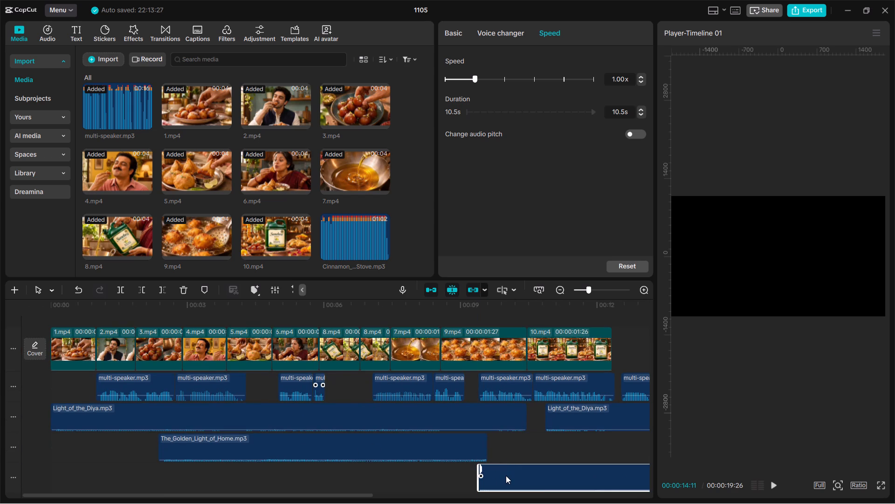
pyautogui.moveTo(506, 476); pyautogui.dragTo(514, 452)
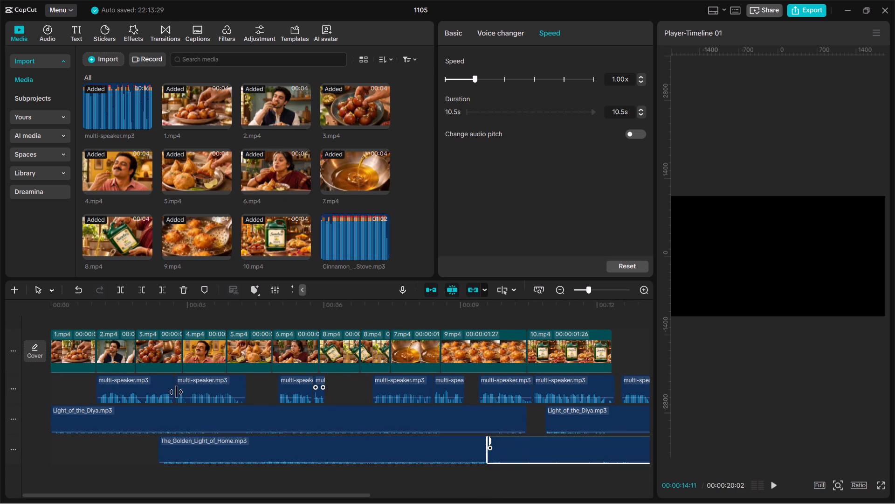
# Play the advert from the beginning past its end to check the music and voice-over.
pyautogui.click(43, 318)
pyautogui.press('space')
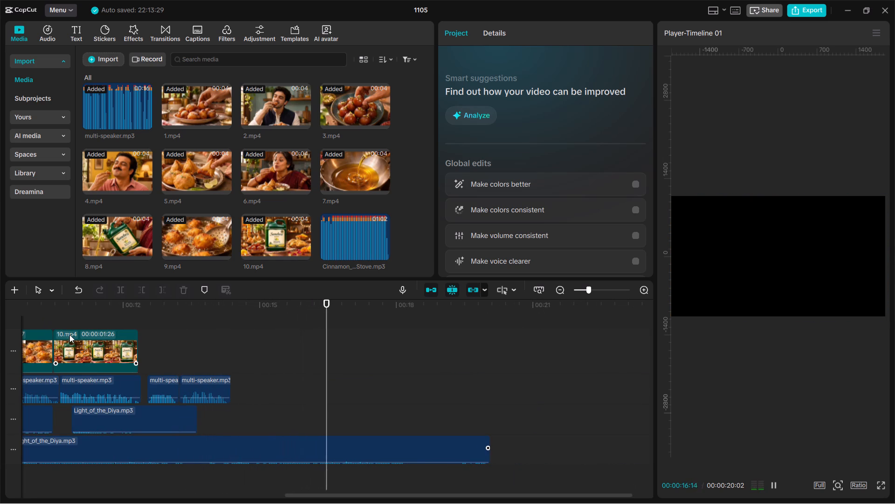
# Move the 2.8 s Light_of_the_Diya.mp3 clip later, to start at about 12.5 s under the final voice-over clips, and play from 00:00:12:05.
pyautogui.moveTo(132, 418); pyautogui.dragTo(204, 419)
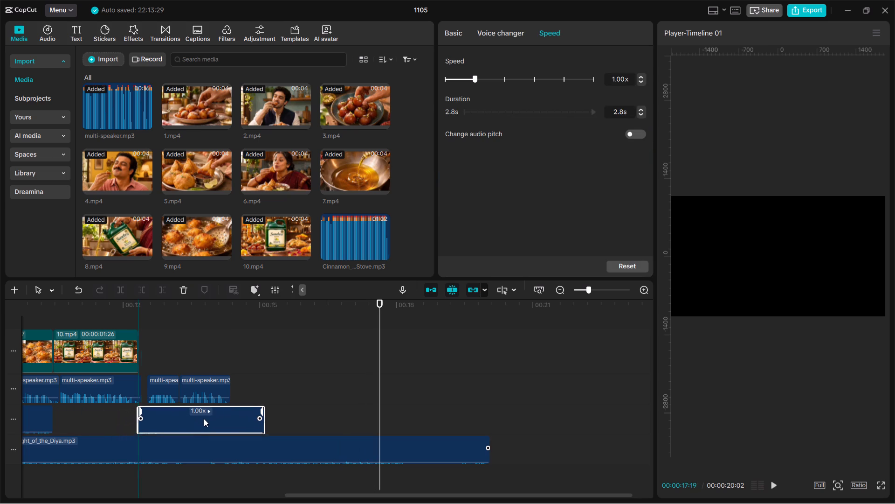
pyautogui.moveTo(204, 419); pyautogui.dragTo(211, 416)
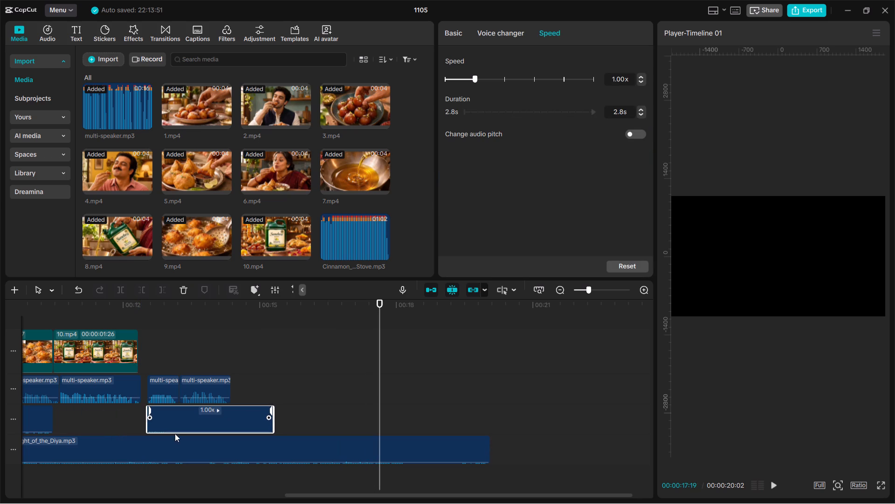
pyautogui.click(131, 310)
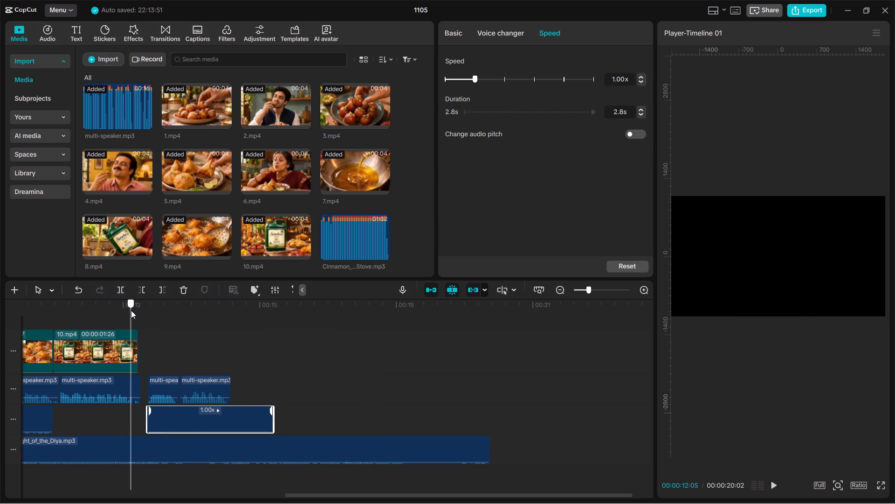
pyautogui.press('space')
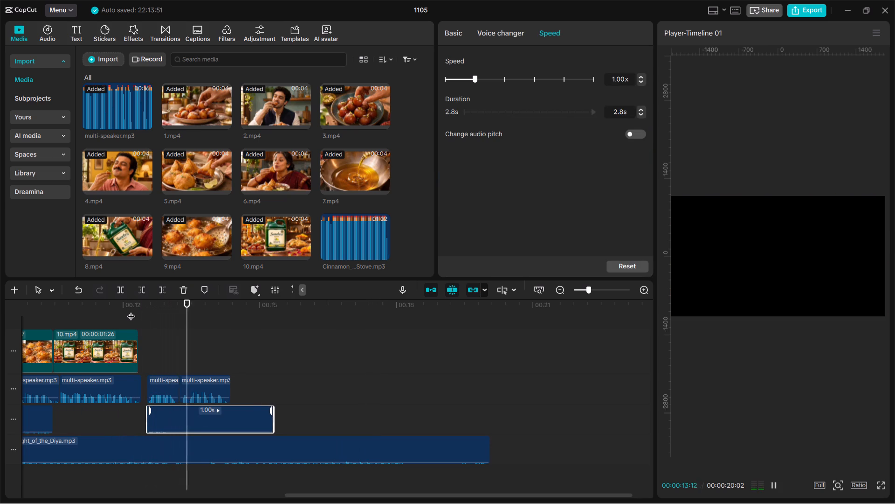
pyautogui.press('space')
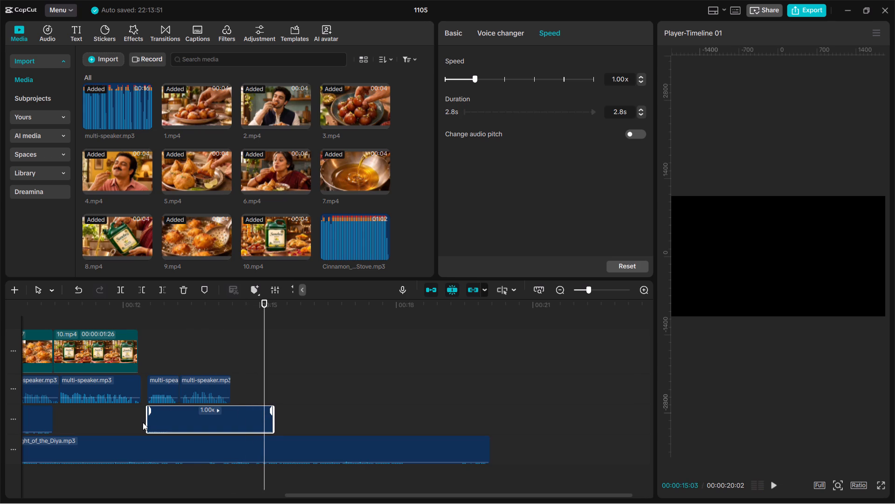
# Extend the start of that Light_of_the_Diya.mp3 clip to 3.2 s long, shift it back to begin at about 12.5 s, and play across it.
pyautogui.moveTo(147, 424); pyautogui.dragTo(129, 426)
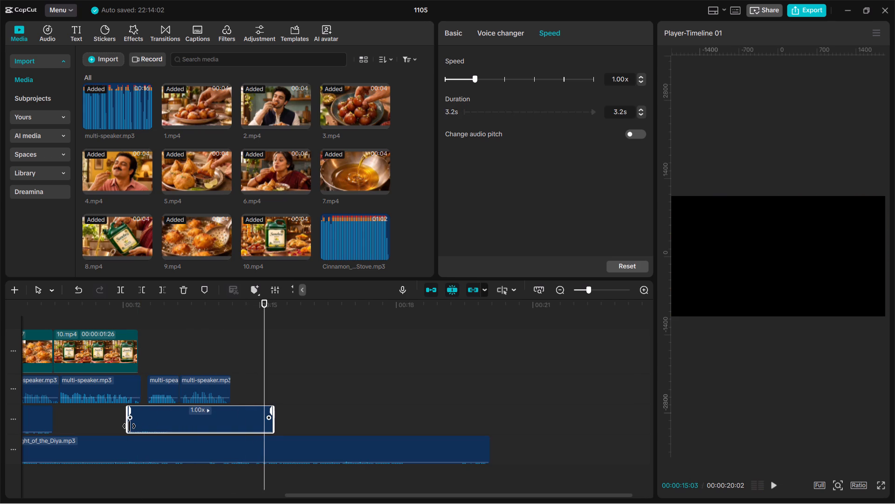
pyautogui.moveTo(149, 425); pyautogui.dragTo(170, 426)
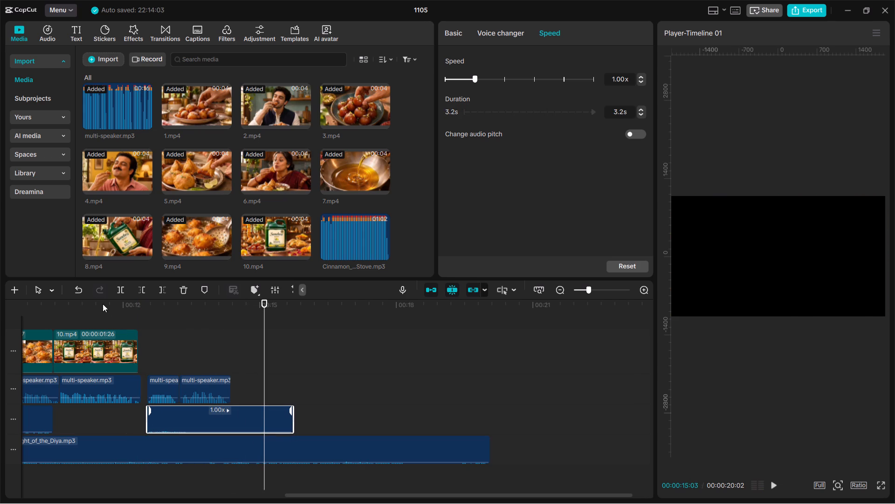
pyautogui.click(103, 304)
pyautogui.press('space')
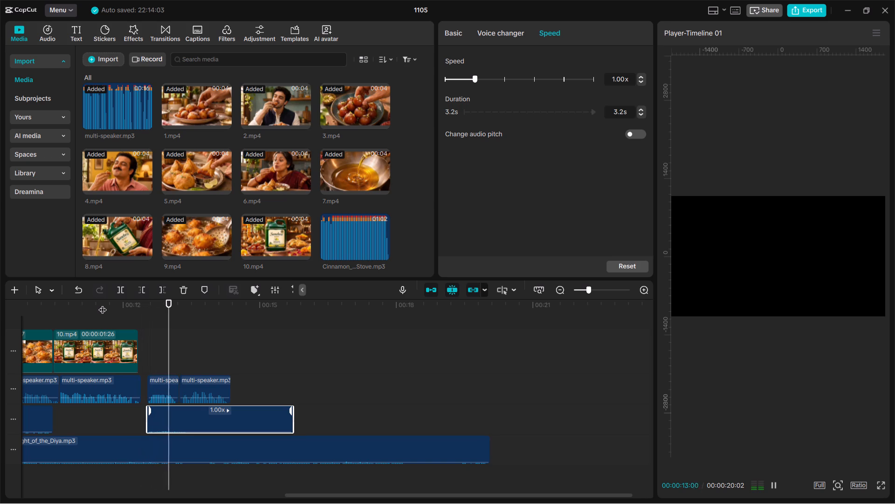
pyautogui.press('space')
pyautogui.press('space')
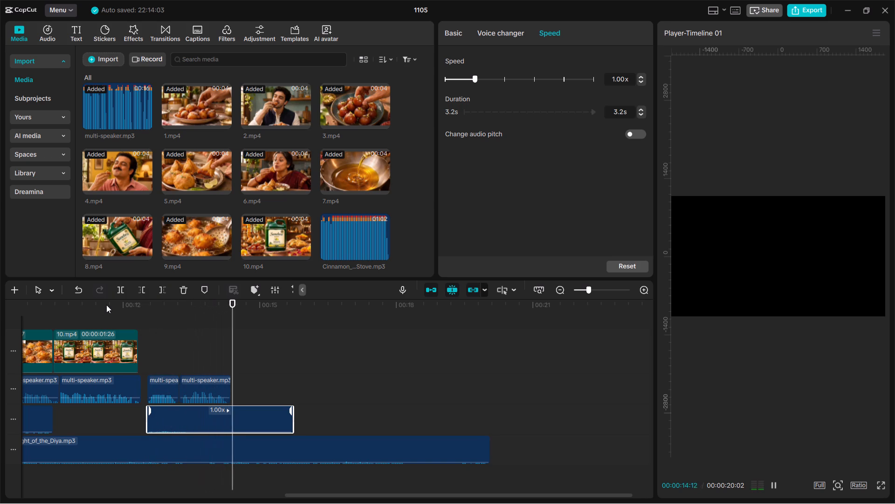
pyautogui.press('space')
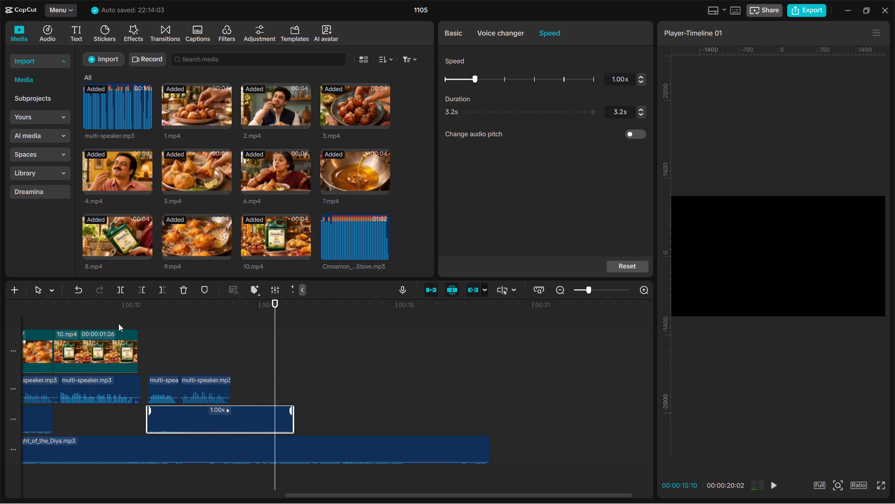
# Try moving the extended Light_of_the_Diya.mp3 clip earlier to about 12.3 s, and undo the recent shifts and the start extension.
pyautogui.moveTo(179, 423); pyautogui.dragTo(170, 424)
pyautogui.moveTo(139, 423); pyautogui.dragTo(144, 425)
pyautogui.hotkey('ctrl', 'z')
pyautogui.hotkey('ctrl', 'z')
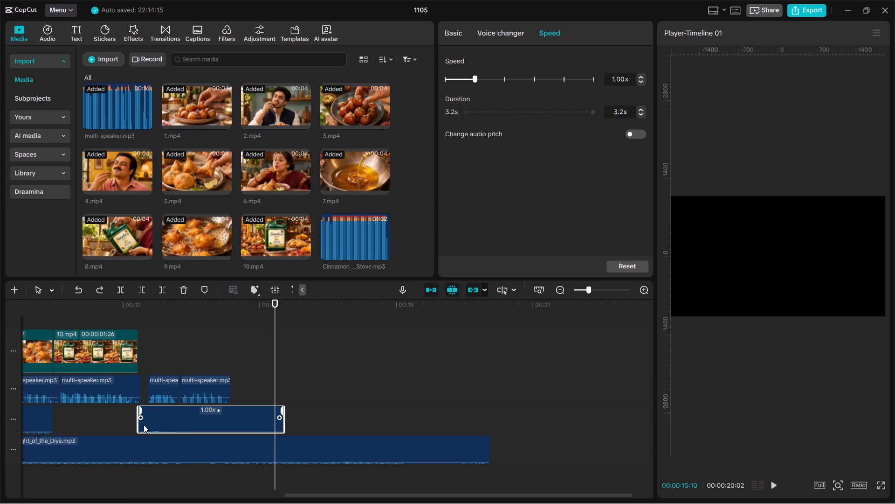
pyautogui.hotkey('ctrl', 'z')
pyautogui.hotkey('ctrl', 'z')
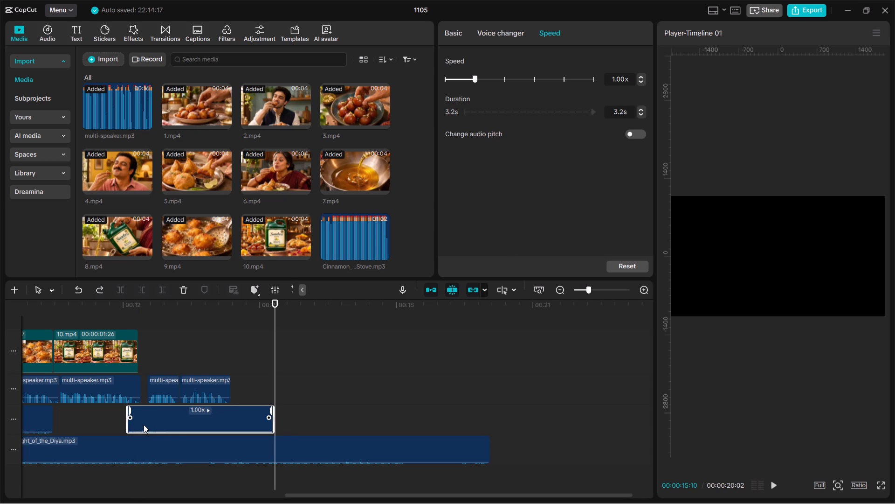
# Play the transition from the end of 10.mp4 into the final voice-over clips, from about 11.8 s.
pyautogui.click(116, 315)
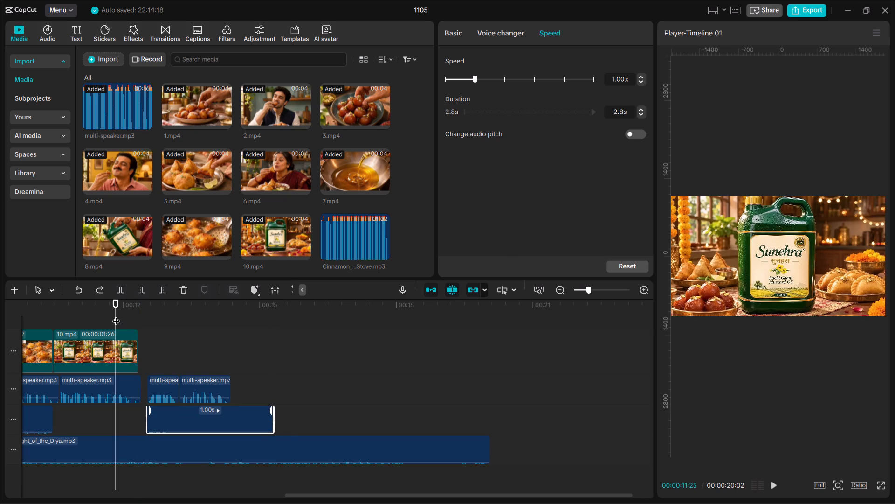
pyautogui.press('space')
pyautogui.press('space')
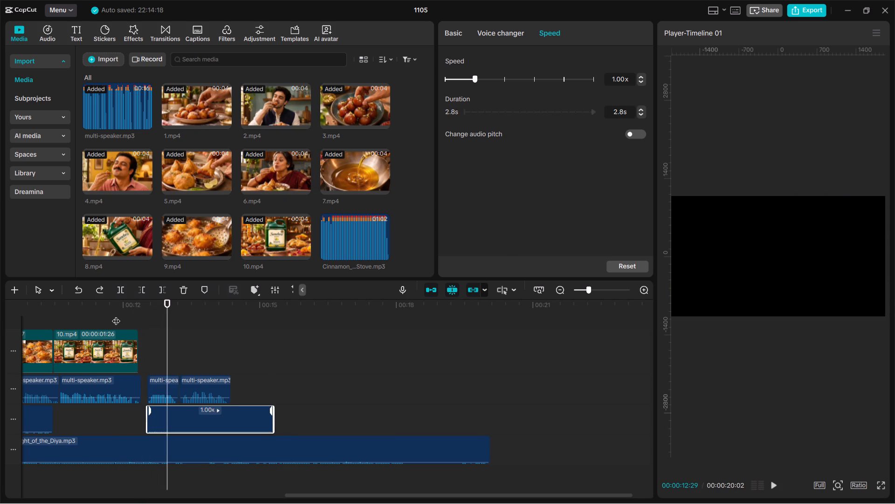
# Trim the end of the duplicated Light_of_the_Diya.mp3 clip at 00:00:12:16, where the short music clip begins, and play from 00:00:10:26.
pyautogui.hscroll(3, 122, 447)
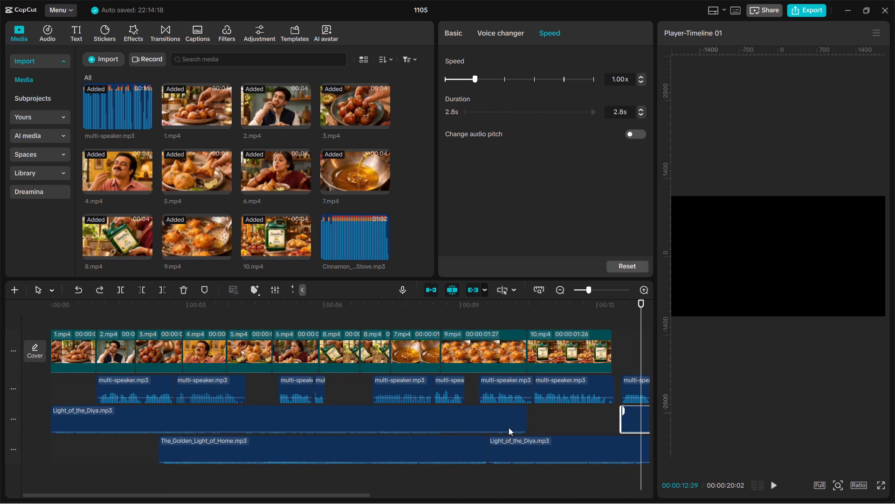
pyautogui.click(589, 452)
pyautogui.click(623, 342)
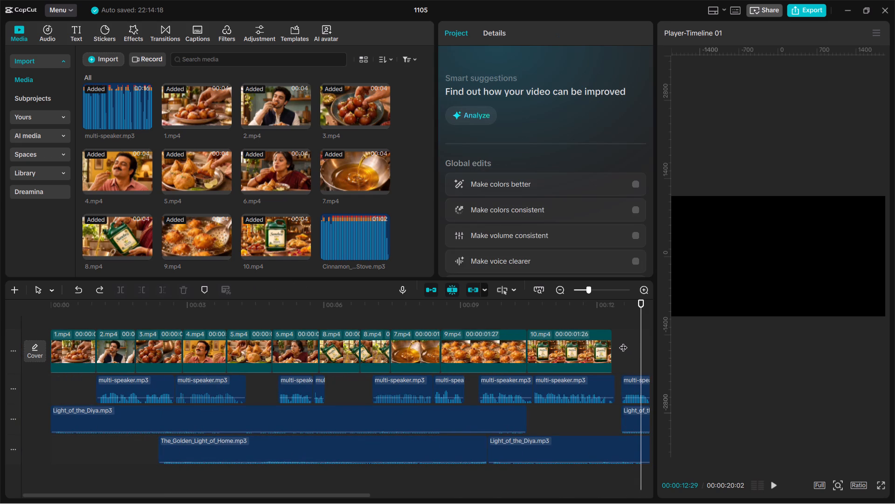
pyautogui.click(608, 456)
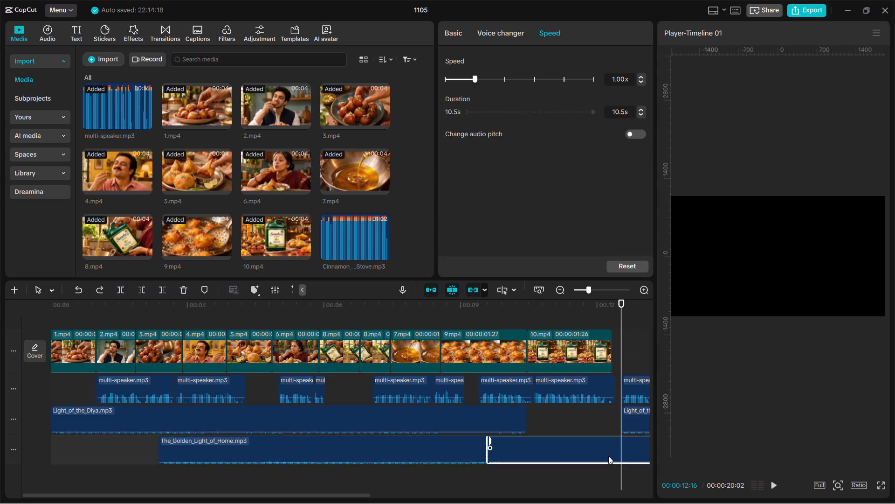
pyautogui.press('w')
pyautogui.click(546, 315)
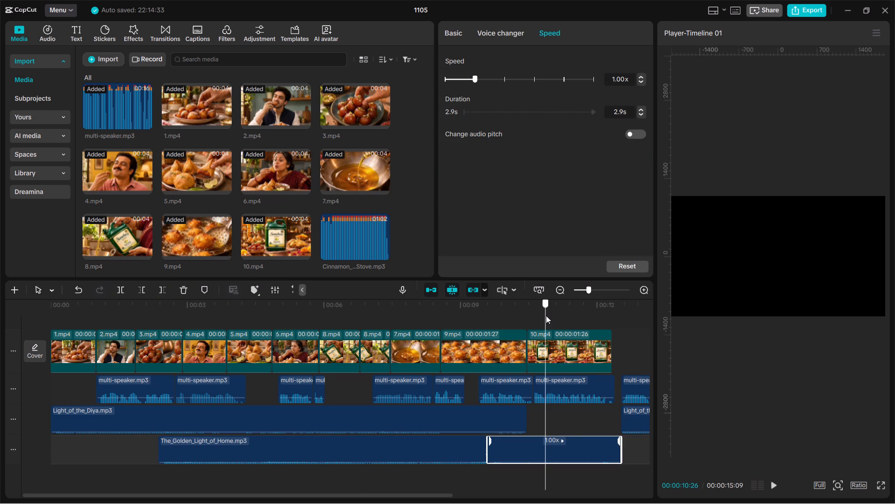
pyautogui.press('space')
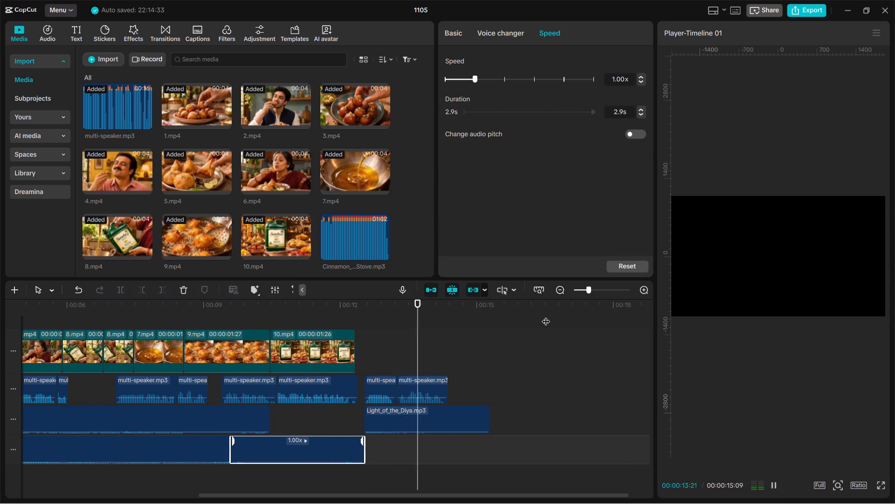
pyautogui.press('space')
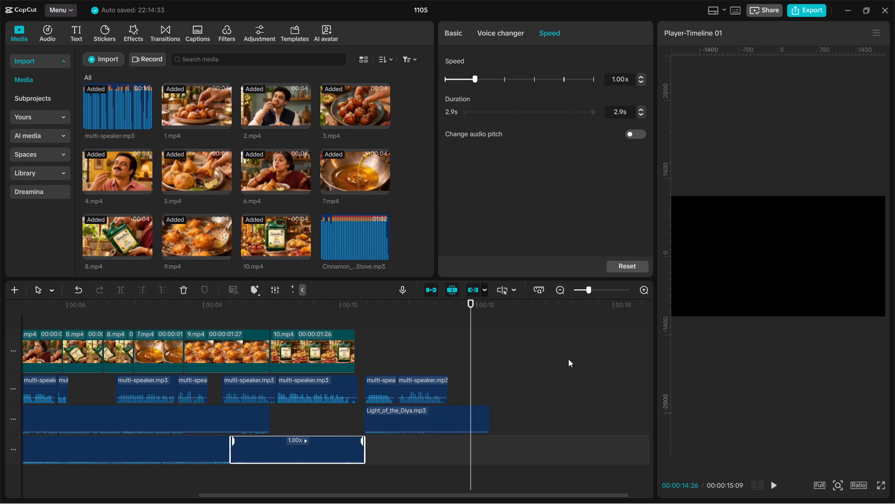
# Shorten the last Light_of_the_Diya.mp3 clip to end with the final multi-speaker.mp3 clip at 00:00:14:11.
pyautogui.click(440, 420)
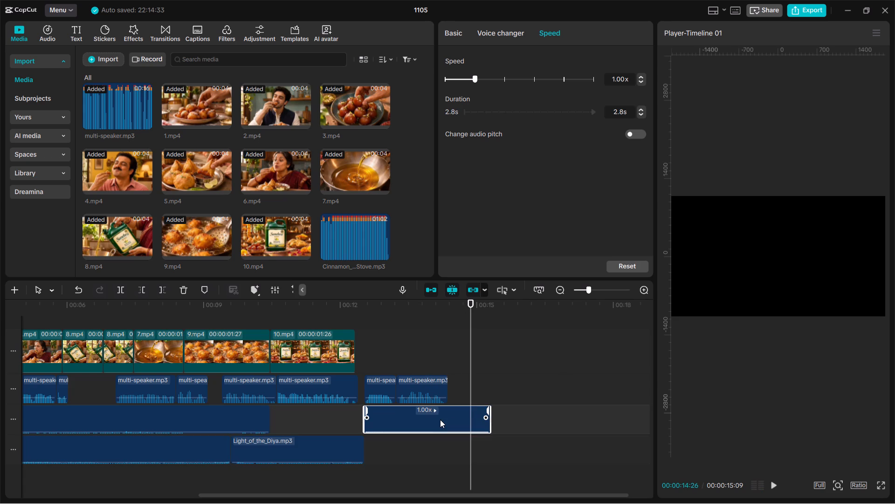
pyautogui.moveTo(491, 424); pyautogui.dragTo(467, 427)
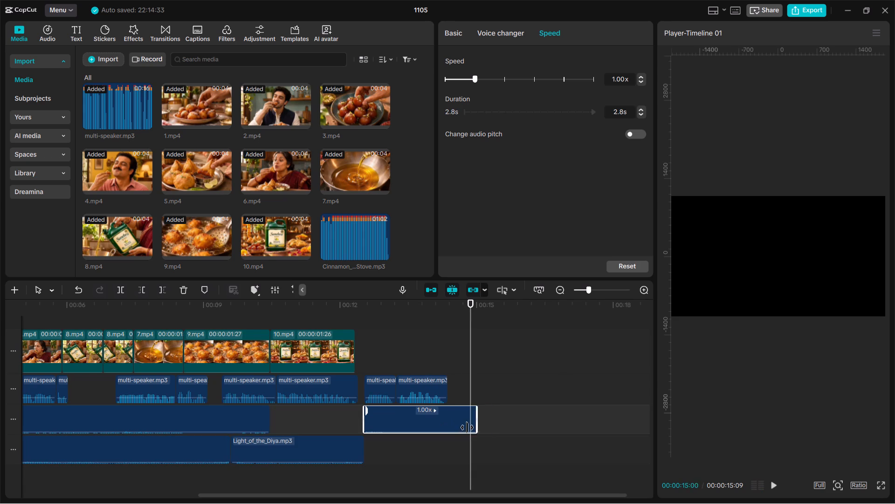
pyautogui.moveTo(467, 427); pyautogui.dragTo(448, 426)
pyautogui.click(429, 347)
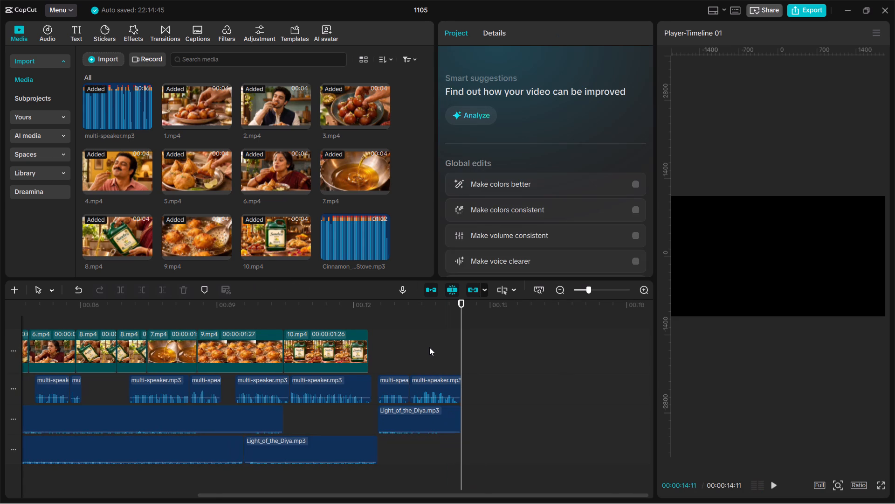
# Play the ending of the advert from the end of 10.mp4, at about 12.3 s.
pyautogui.moveTo(429, 347); pyautogui.dragTo(369, 344)
pyautogui.press('space')
# Trim the start of the last Light_of_the_Diya.mp3 clip, close the gap to the preceding music clip, and extend its end to about 00:00:14:11.
pyautogui.click(391, 426)
pyautogui.moveTo(377, 425); pyautogui.dragTo(388, 426)
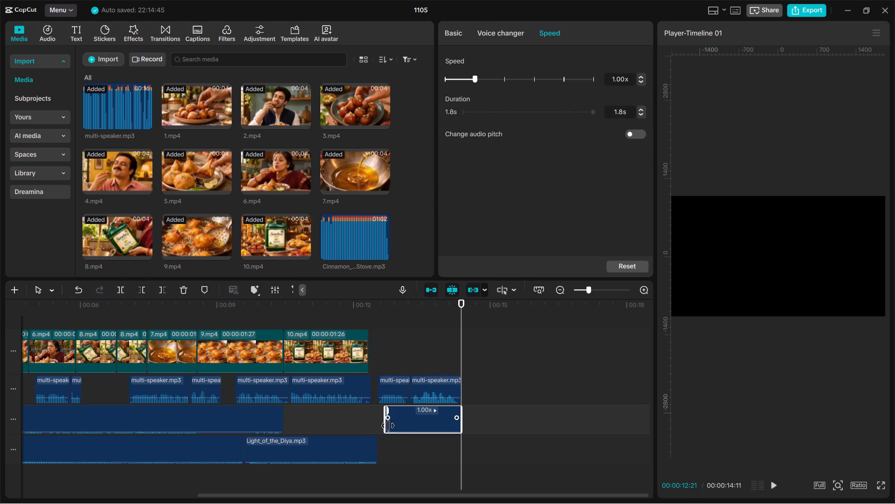
pyautogui.moveTo(388, 426); pyautogui.dragTo(389, 426)
pyautogui.moveTo(401, 425); pyautogui.dragTo(392, 425)
pyautogui.moveTo(448, 423); pyautogui.dragTo(451, 424)
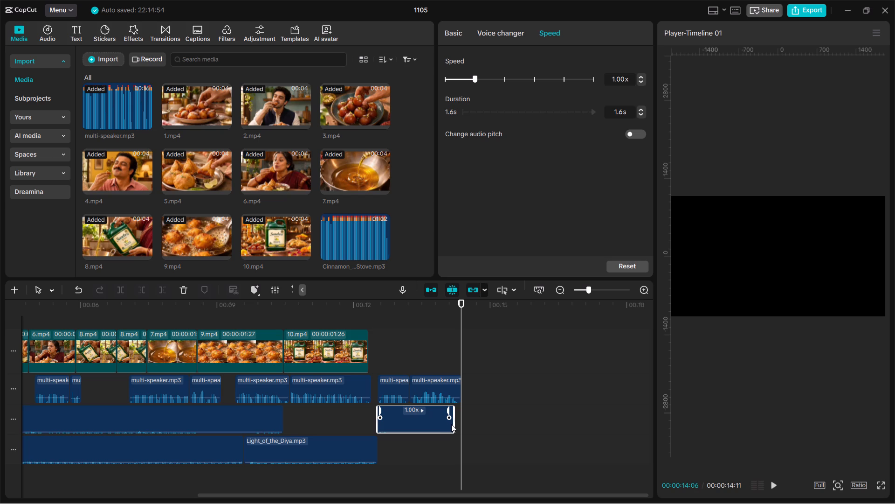
pyautogui.moveTo(451, 424); pyautogui.dragTo(456, 424)
# Play the closing voice-over with the adjusted music clip, from about 12.7 s.
pyautogui.click(386, 335)
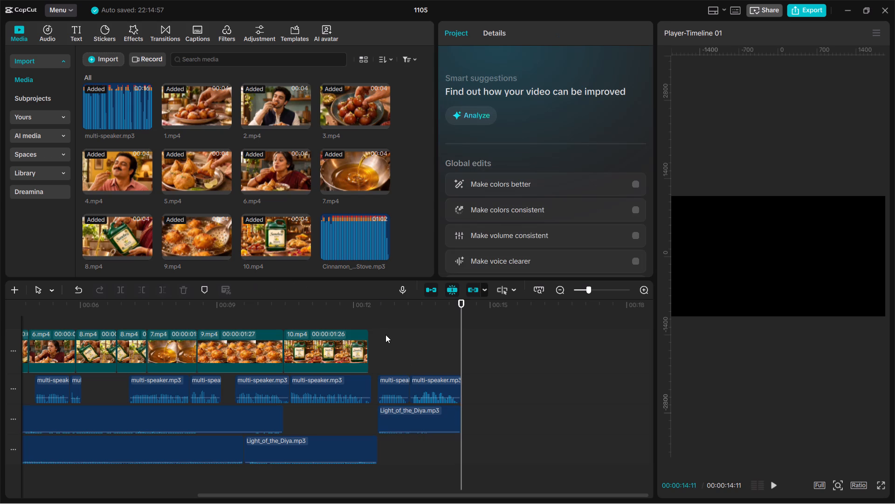
pyautogui.press('space')
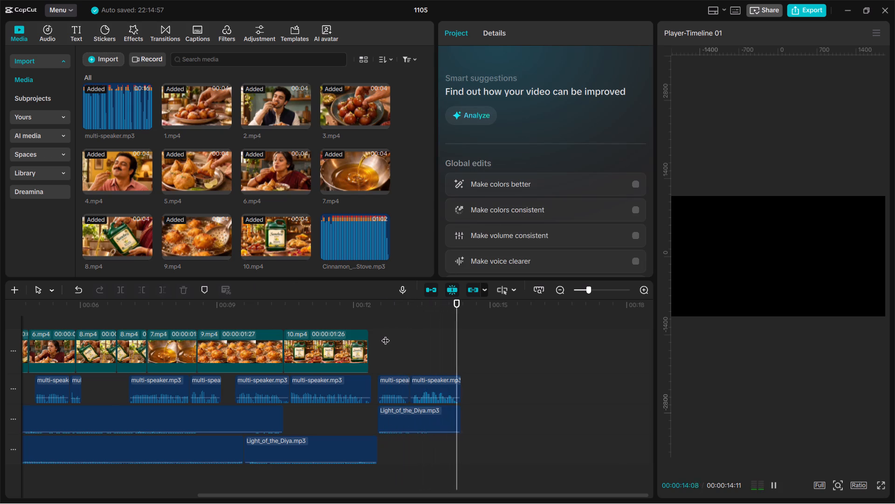
pyautogui.press('space')
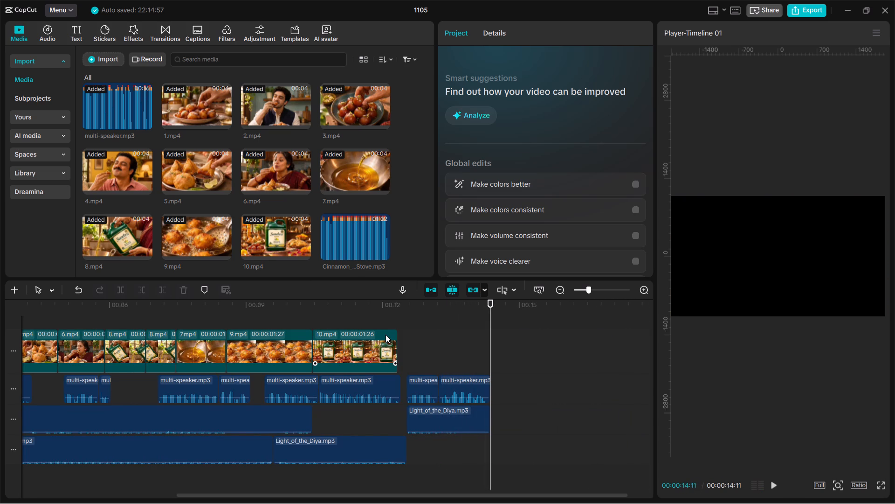
# Play the advert from 00:00:00:12 through the opening food shots to the first 8.mp4 clip.
pyautogui.hscroll(2, 334, 417)
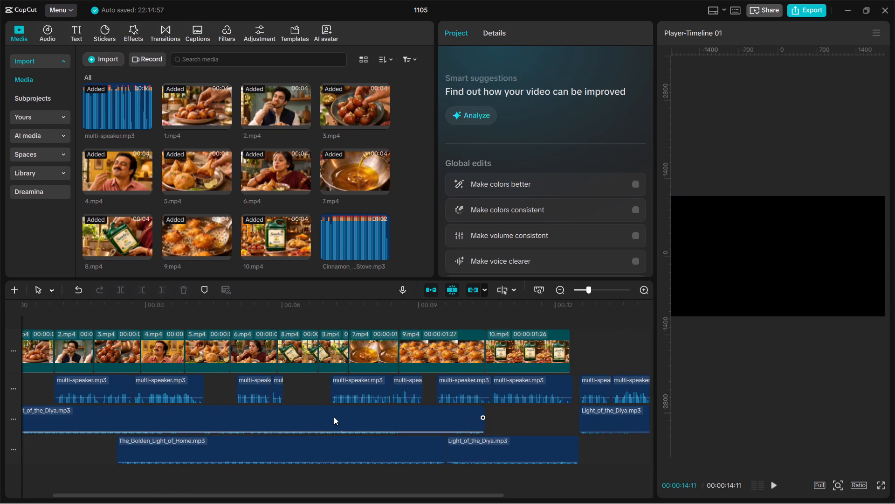
pyautogui.keyDown('ctrl'); pyautogui.scroll(-10, 334, 417); pyautogui.keyUp('ctrl')
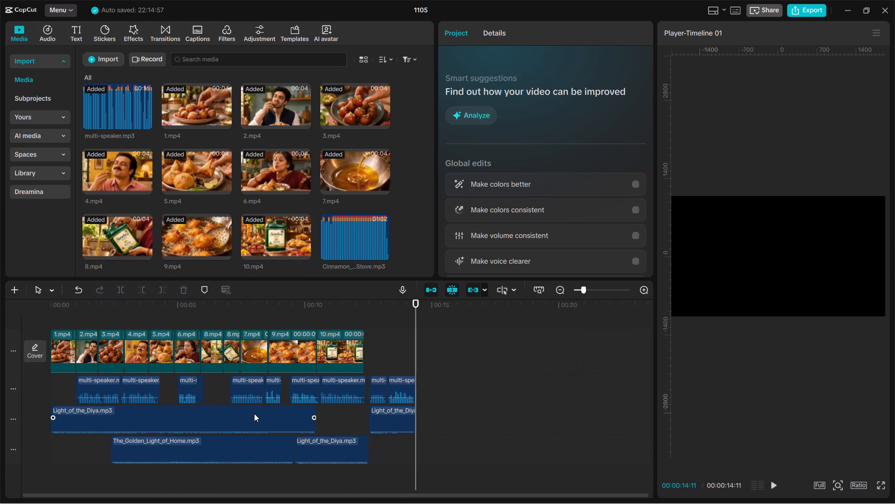
pyautogui.hscroll(1, 189, 398)
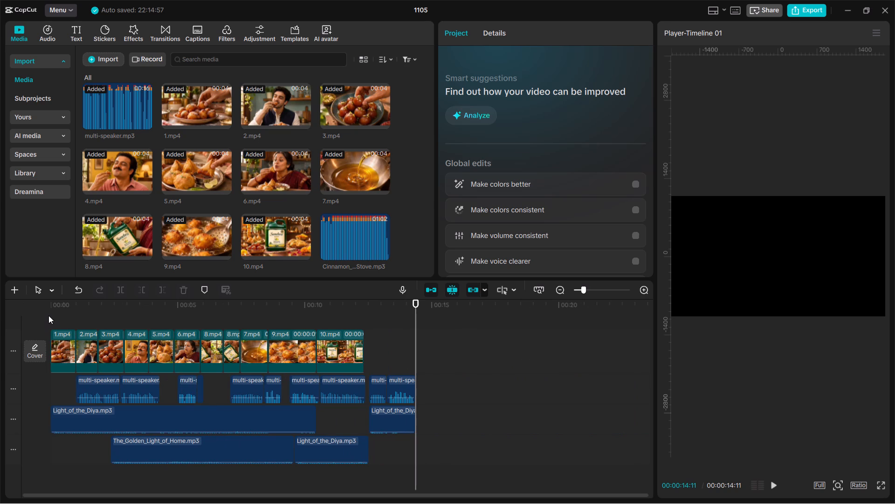
pyautogui.click(48, 315)
pyautogui.click(61, 313)
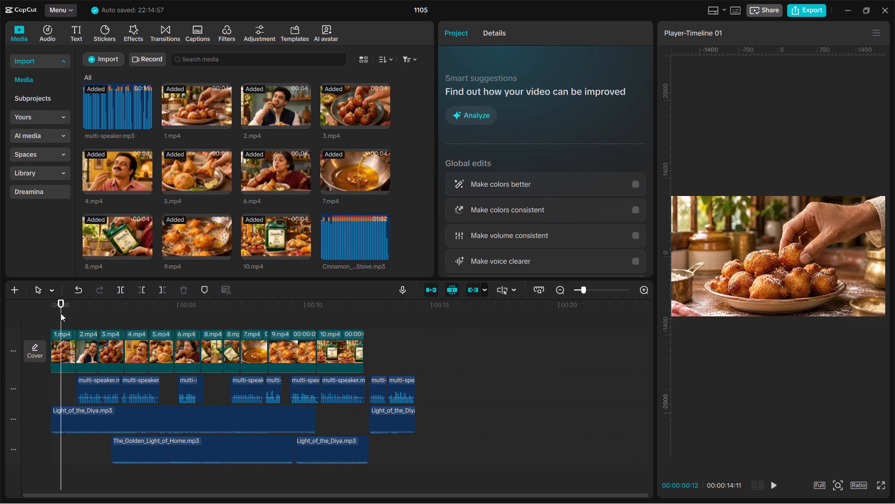
pyautogui.press('space')
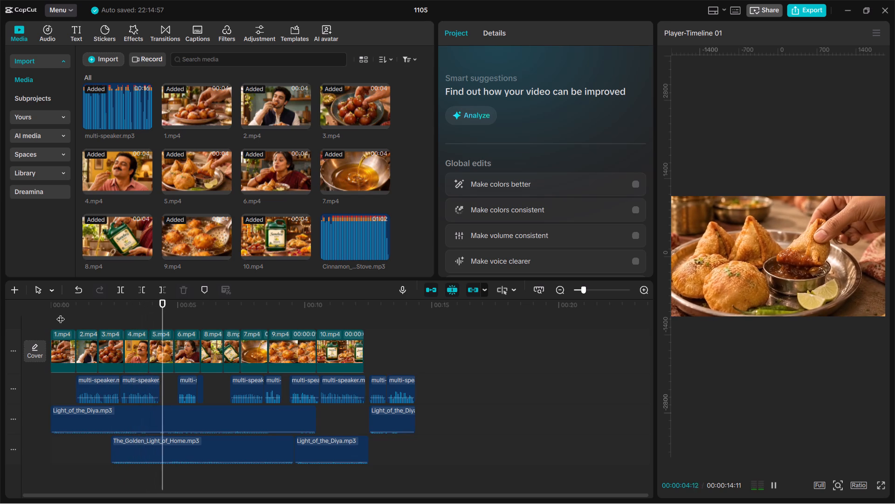
pyautogui.press('space')
pyautogui.press('space')
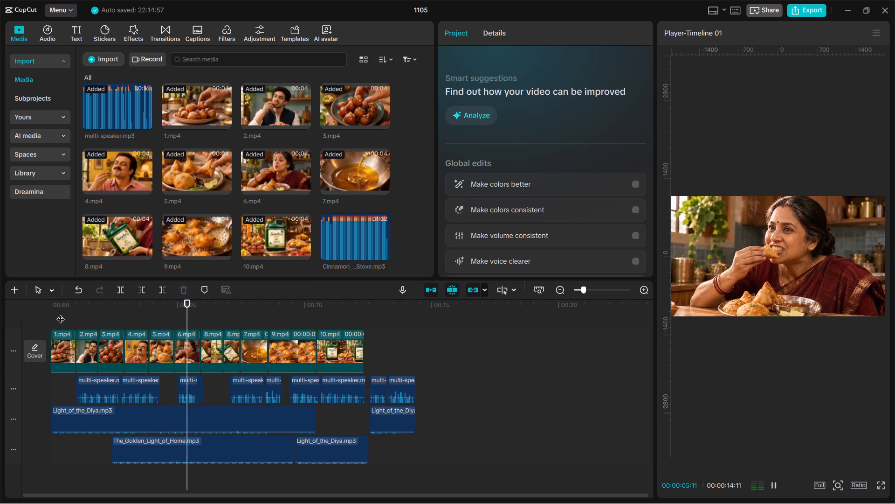
pyautogui.press('space')
# Extend the end of the 2.mp4 clip so that its duration is 00:00:01:04.
pyautogui.keyDown('ctrl'); pyautogui.scroll(3, 61, 313); pyautogui.keyUp('ctrl')
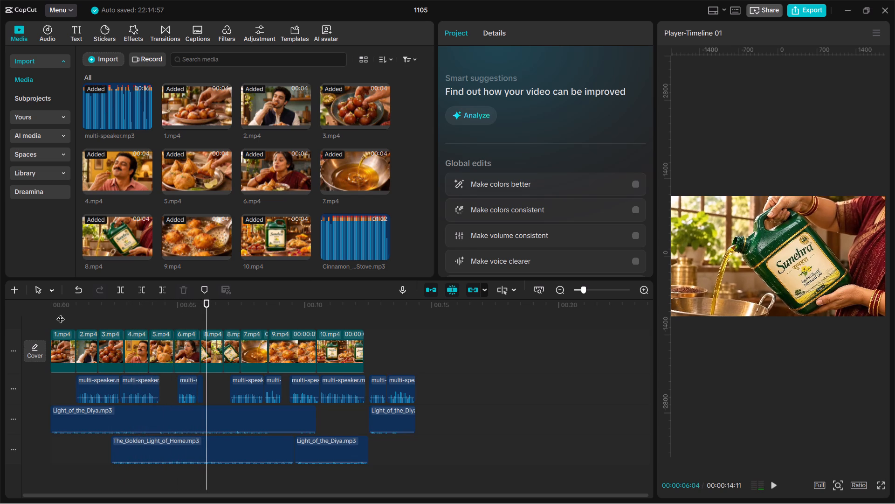
pyautogui.keyDown('ctrl'); pyautogui.scroll(5, 61, 313); pyautogui.keyUp('ctrl')
pyautogui.keyDown('ctrl'); pyautogui.scroll(9, 125, 374); pyautogui.keyUp('ctrl')
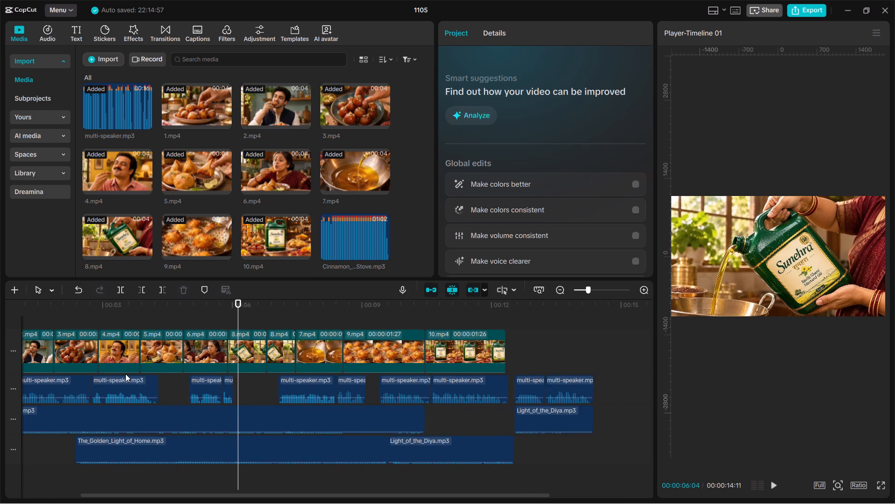
pyautogui.hscroll(2, 125, 374)
pyautogui.keyDown('ctrl'); pyautogui.scroll(5, 125, 374); pyautogui.keyUp('ctrl')
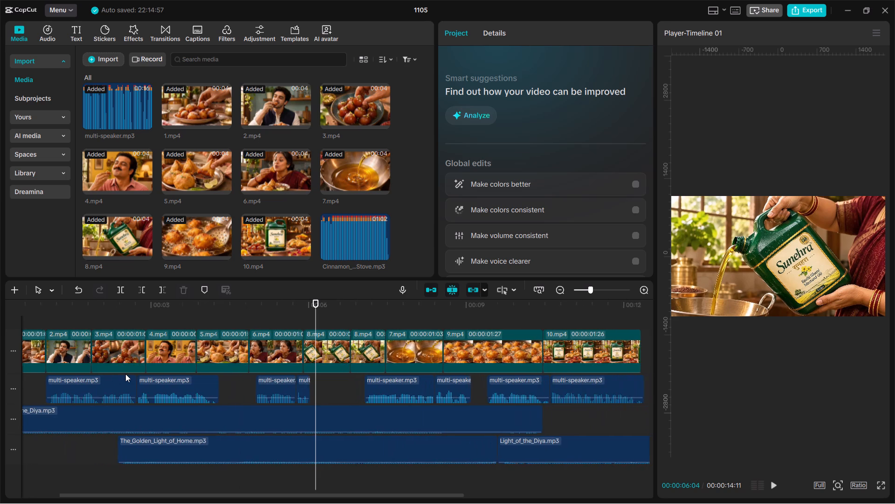
pyautogui.hscroll(2, 181, 399)
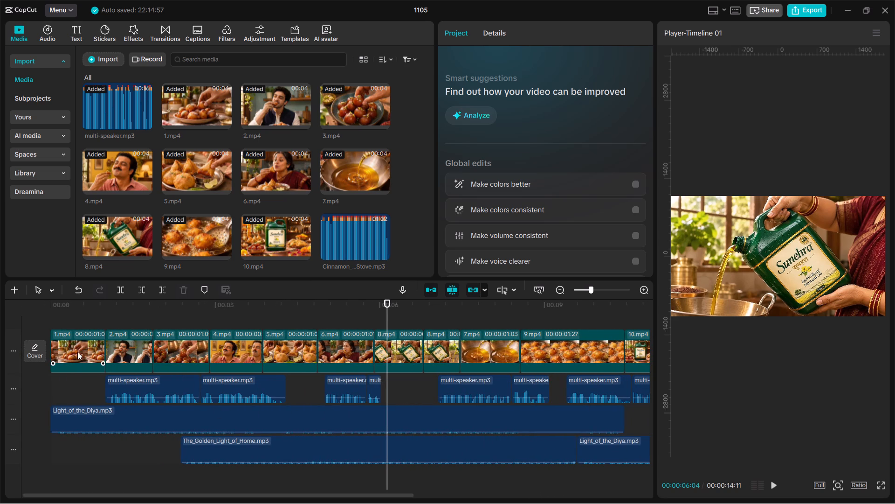
pyautogui.click(66, 332)
pyautogui.click(119, 344)
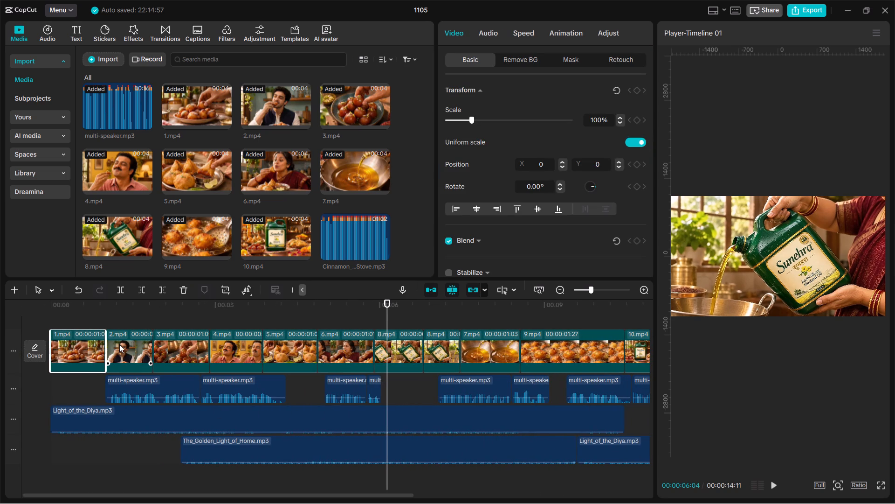
pyautogui.moveTo(153, 352); pyautogui.dragTo(156, 353)
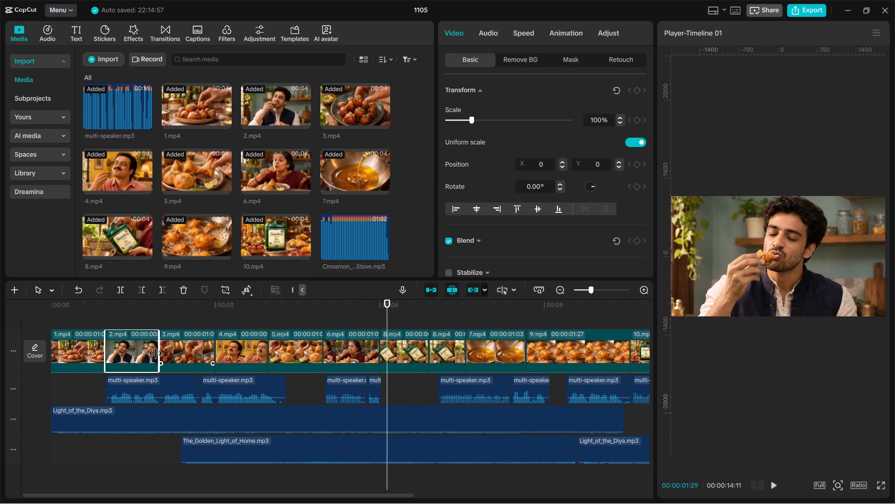
pyautogui.moveTo(156, 353); pyautogui.dragTo(165, 353)
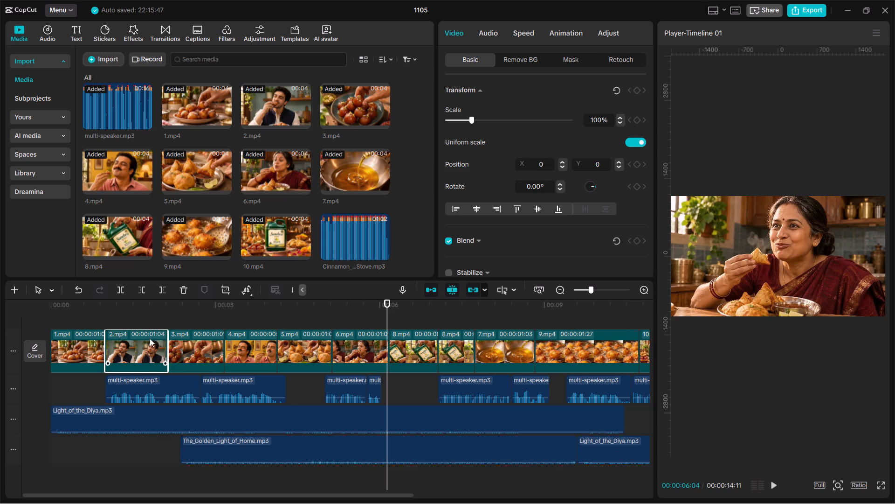
# Play from the start of 2.mp4 into 4.mp4 to check the cuts against the voice-over.
pyautogui.click(104, 308)
pyautogui.press('space')
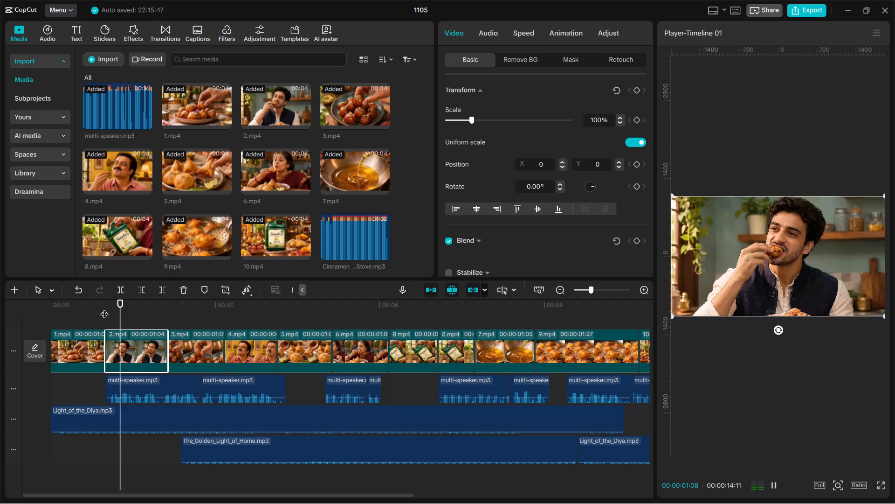
pyautogui.press('space')
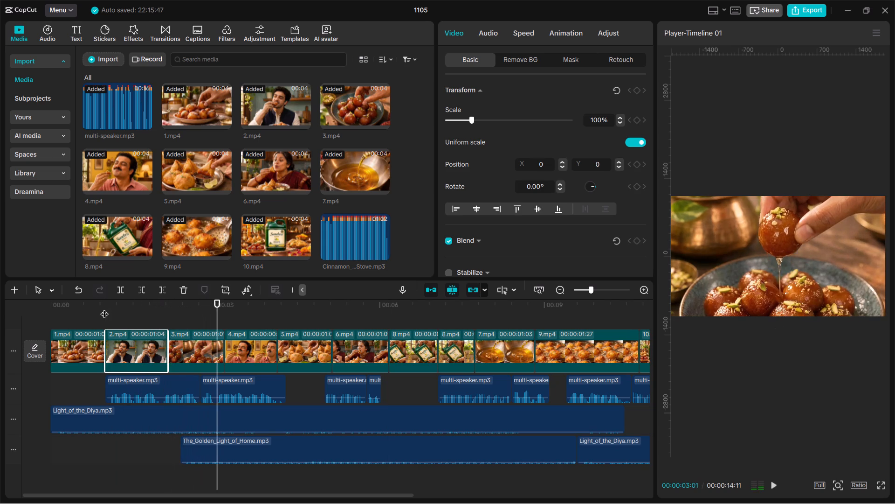
pyautogui.press('space')
pyautogui.press('space')
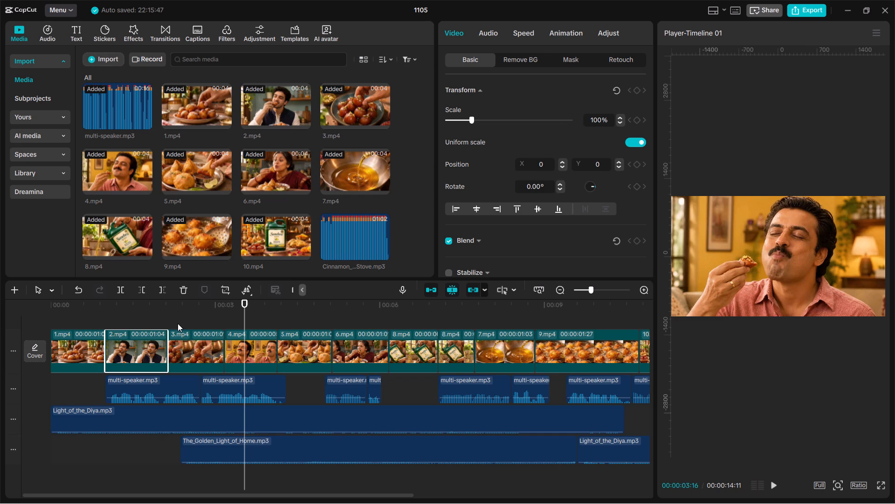
# Extend the end of the 4.mp4 clip to about 4.2 s, near the end of the second multi-speaker.mp3 clip.
pyautogui.click(194, 348)
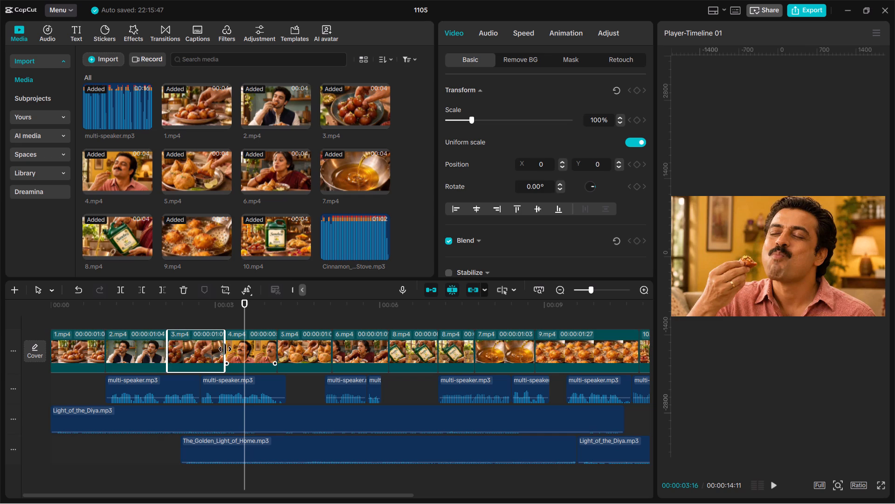
pyautogui.click(234, 351)
pyautogui.click(277, 349)
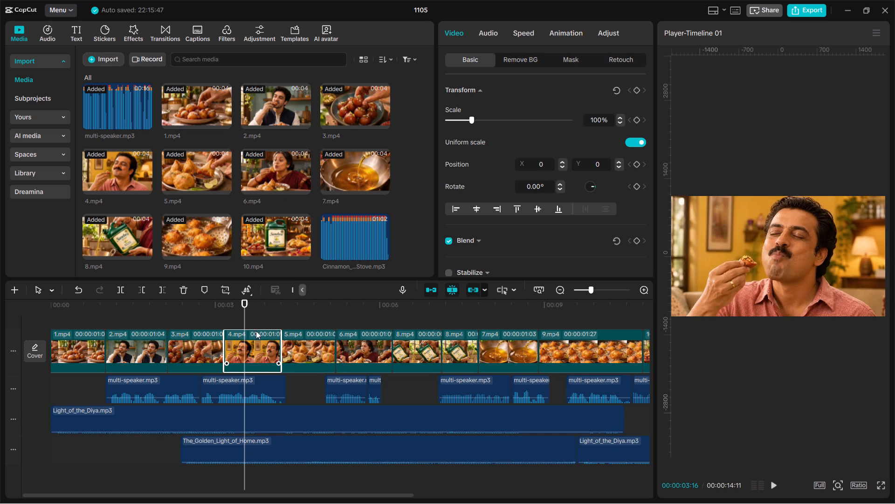
# Play from about 3.3 s in 4.mp4 through 5.mp4 and 6.mp4 into the first 8.mp4 clip.
pyautogui.click(233, 316)
pyautogui.press('space')
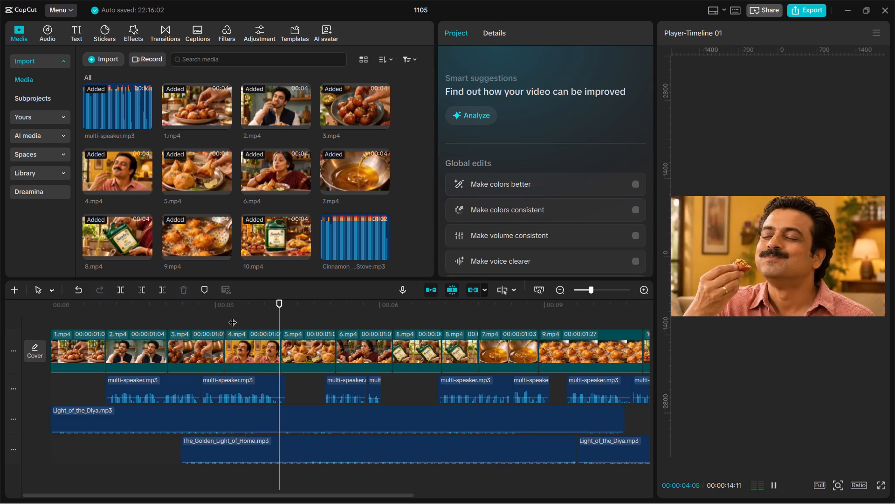
pyautogui.press('space')
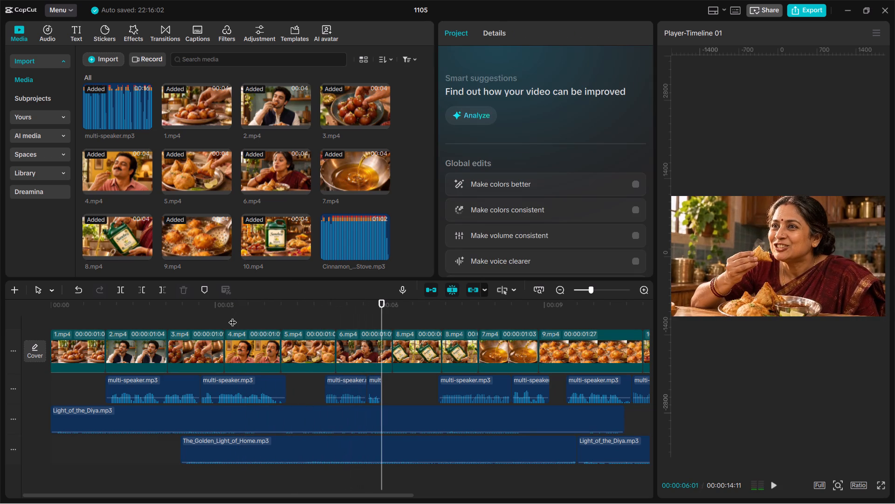
pyautogui.press('space')
pyautogui.press('space')
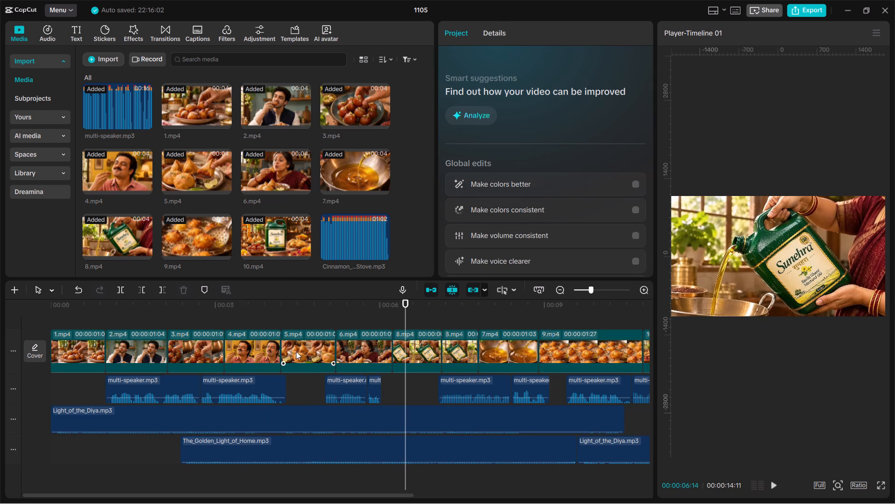
# Extend the 4.mp4 clip to a duration of 00:00:01:04, ending with the second multi-speaker.mp3 clip.
pyautogui.click(297, 351)
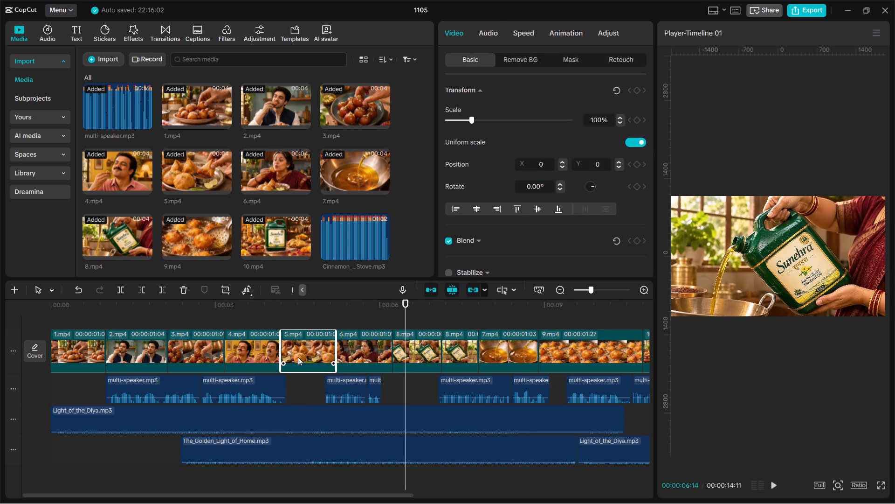
pyautogui.click(240, 345)
pyautogui.click(280, 354)
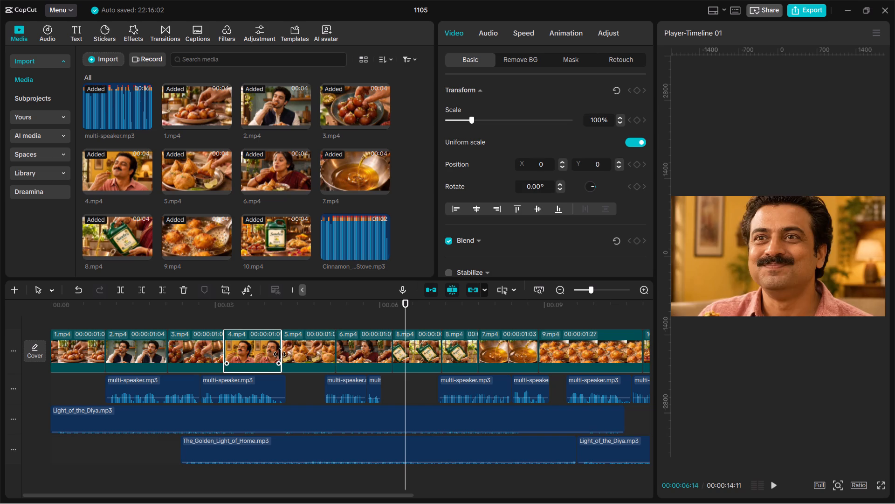
# Shorten the end of the 5.mp4 clip to about 5 s, where the third multi-speaker.mp3 clip starts.
pyautogui.click(310, 355)
pyautogui.moveTo(341, 354); pyautogui.dragTo(333, 358)
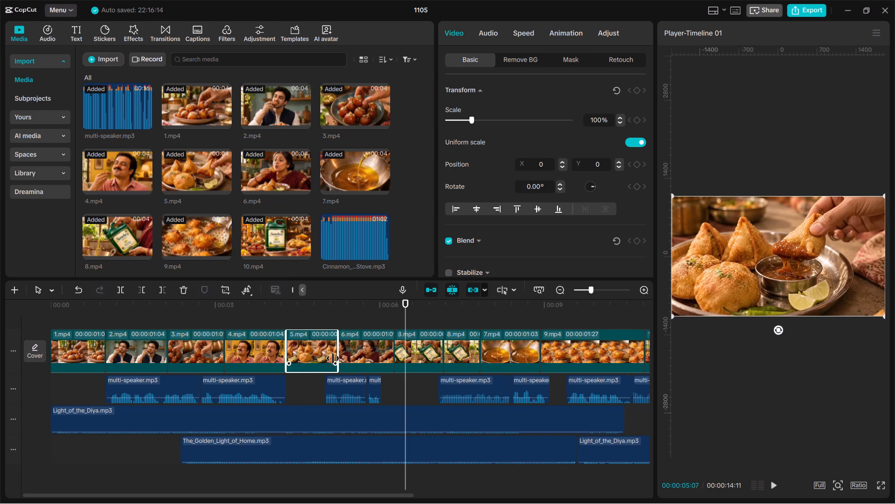
pyautogui.moveTo(333, 358); pyautogui.dragTo(326, 362)
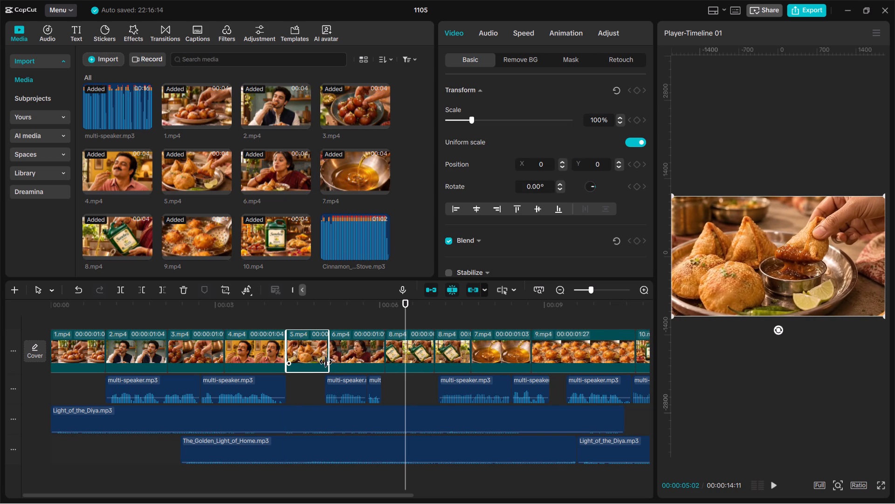
pyautogui.moveTo(326, 362); pyautogui.dragTo(324, 365)
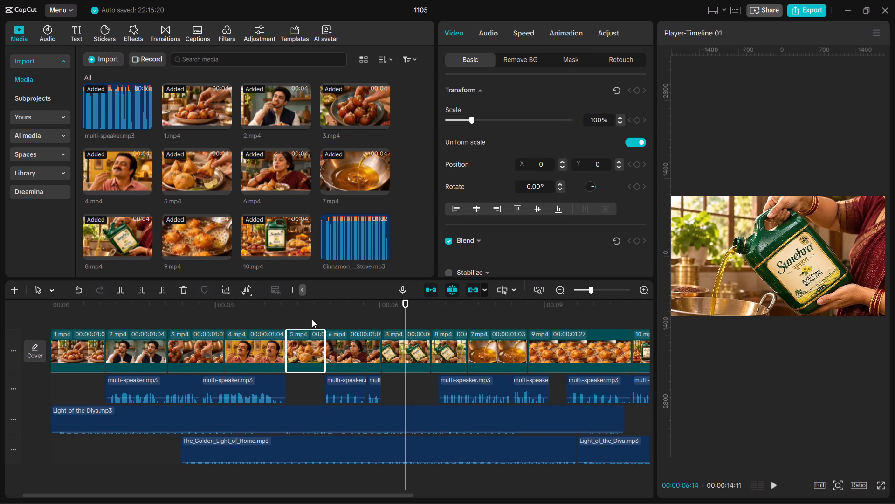
# Play the timeline from the start into the 7.mp4 clip to check the voice-over timing.
pyautogui.click(310, 319)
pyautogui.click(310, 319)
pyautogui.moveTo(310, 310); pyautogui.dragTo(269, 316)
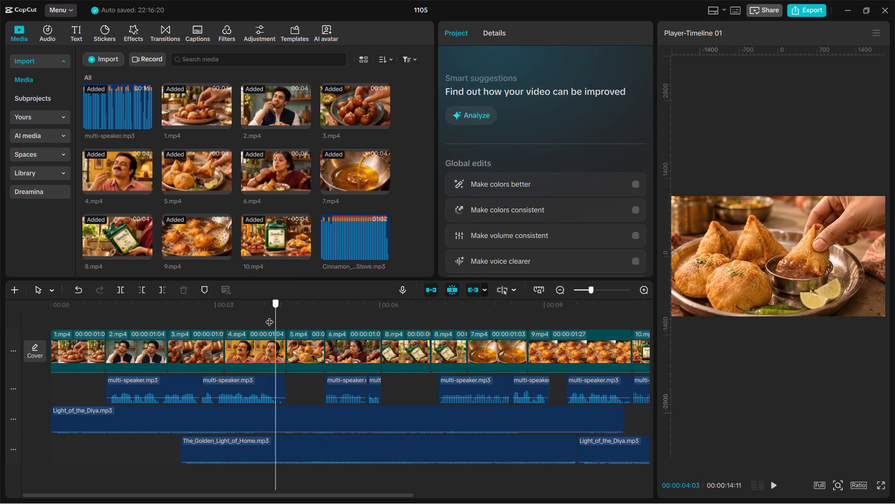
pyautogui.moveTo(269, 316); pyautogui.dragTo(16, 330)
pyautogui.press('space')
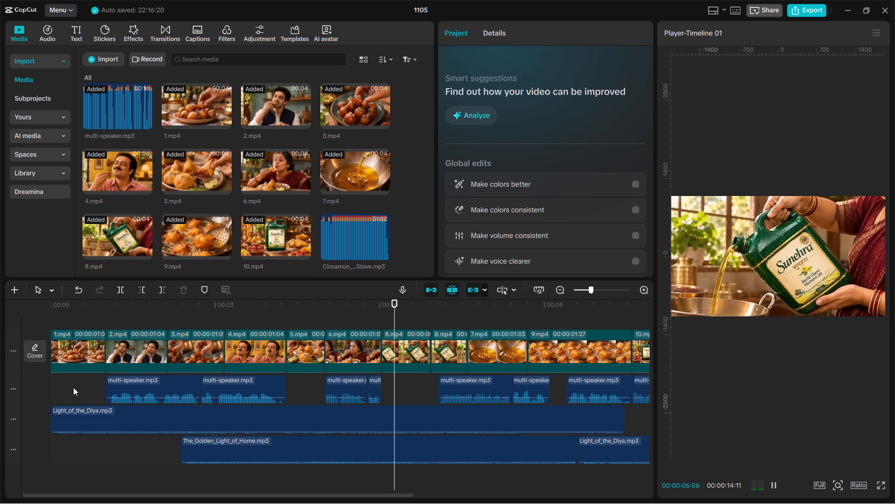
pyautogui.click(347, 391)
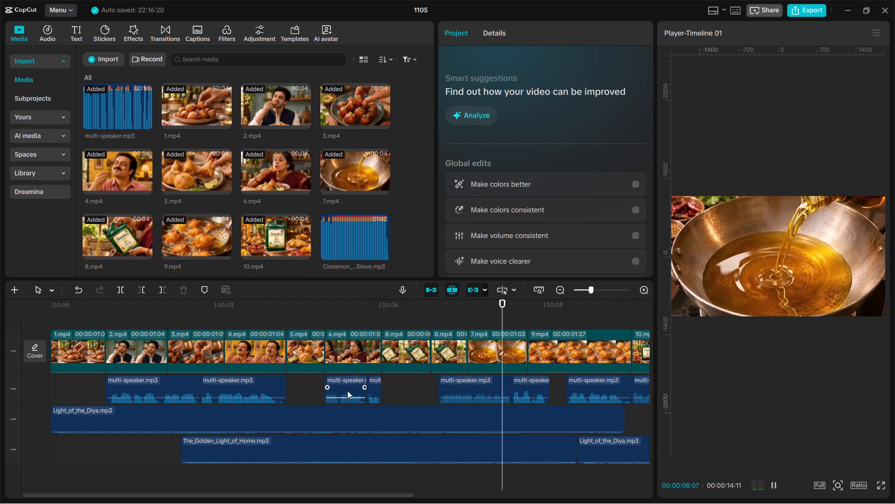
pyautogui.click(394, 392)
pyautogui.click(394, 392)
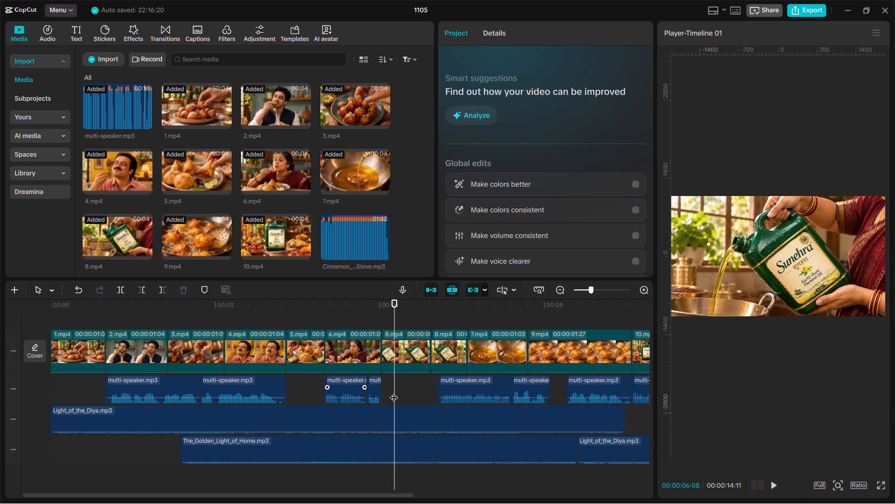
# Move the third and fourth multi-speaker.mp3 clips together to start at about 4.7 s, midway through the 5.mp4 clip.
pyautogui.moveTo(387, 388); pyautogui.dragTo(334, 392)
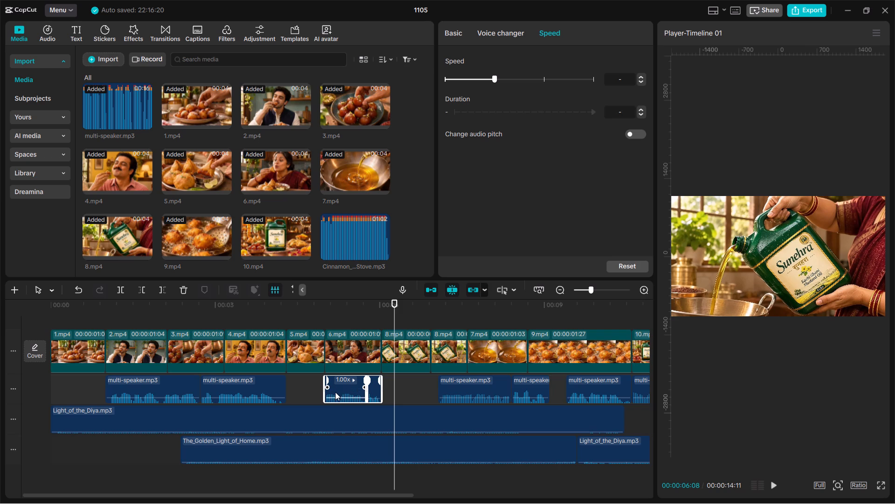
pyautogui.moveTo(348, 388); pyautogui.dragTo(330, 389)
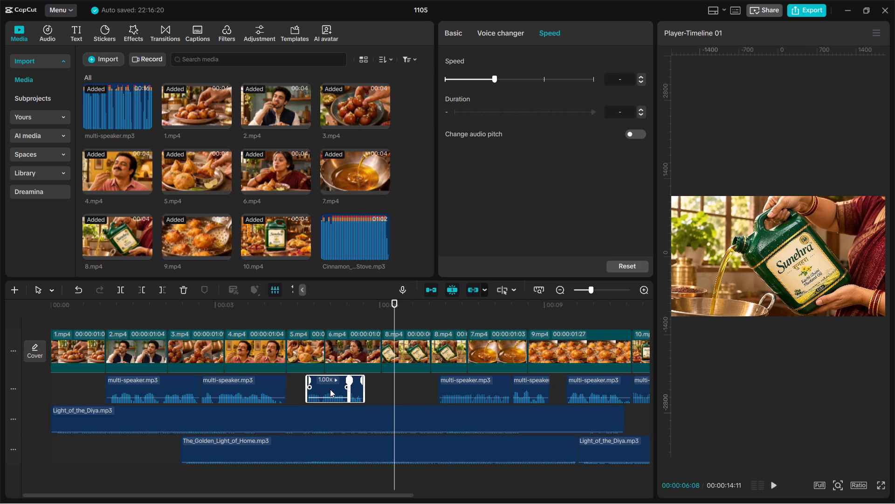
pyautogui.moveTo(330, 389); pyautogui.dragTo(330, 389)
# Play from the start of the 5.mp4 clip to the end of the timeline.
pyautogui.click(303, 357)
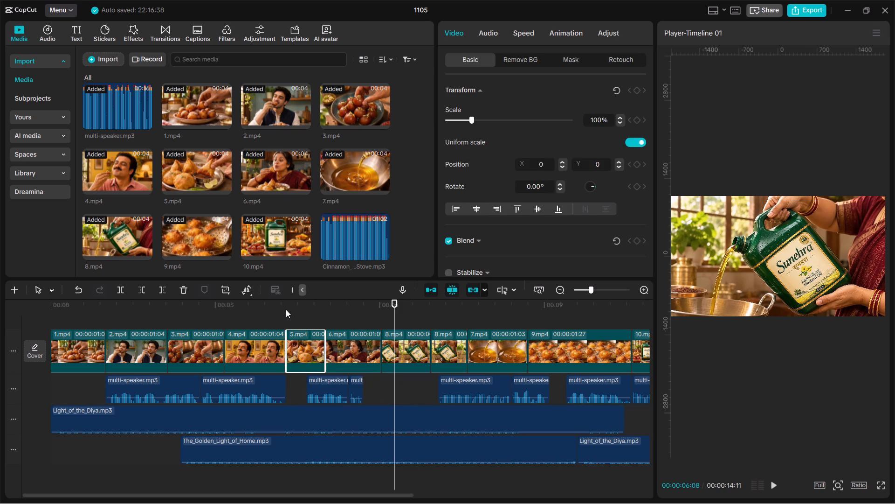
pyautogui.click(286, 309)
pyautogui.press('space')
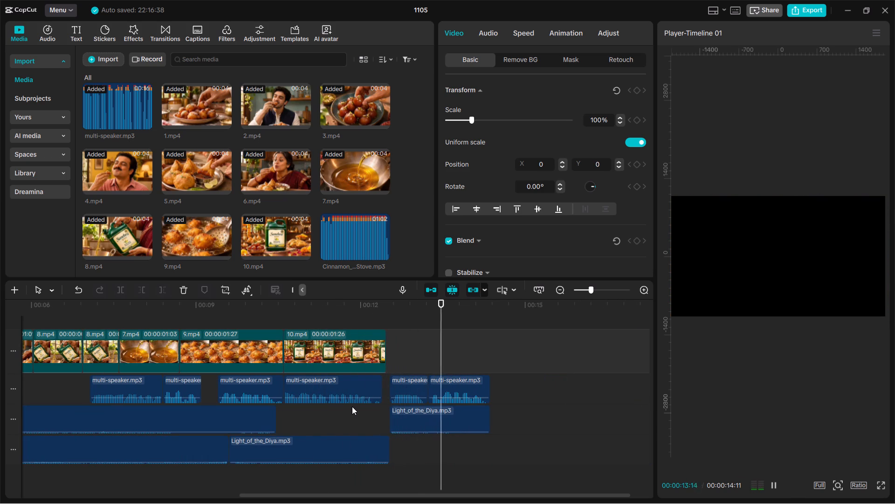
# Extend the end of the 6.mp4 clip to a duration of 00:00:01:13.
pyautogui.hscroll(3, 352, 406)
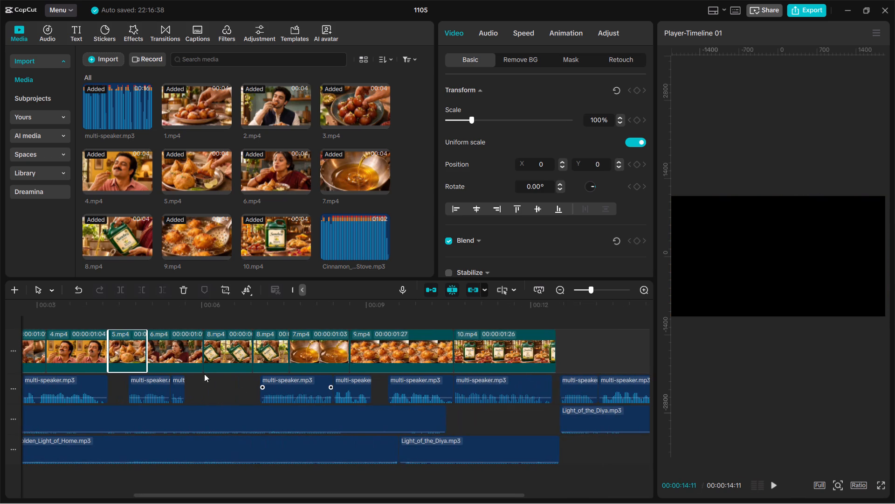
pyautogui.click(192, 362)
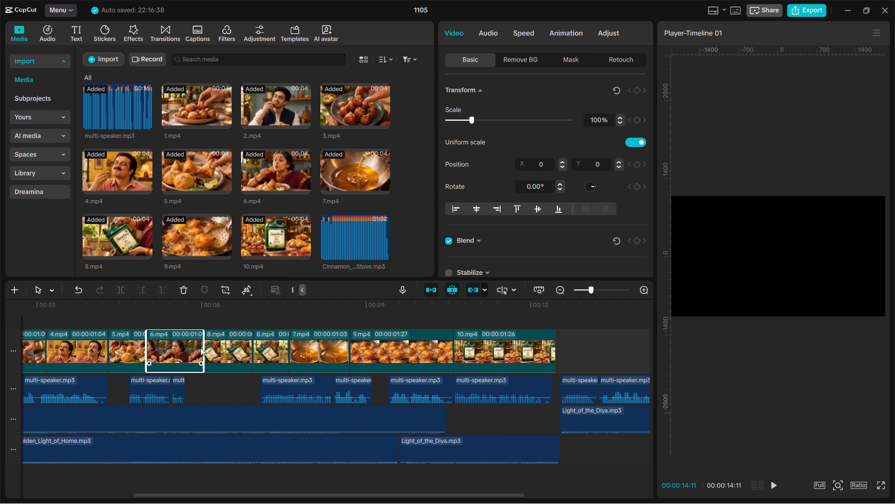
pyautogui.moveTo(202, 347); pyautogui.dragTo(212, 349)
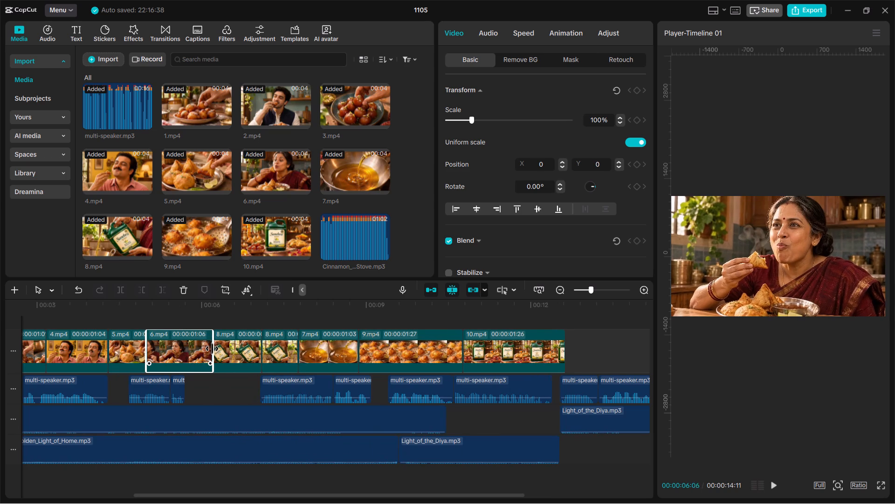
pyautogui.moveTo(212, 349); pyautogui.dragTo(224, 349)
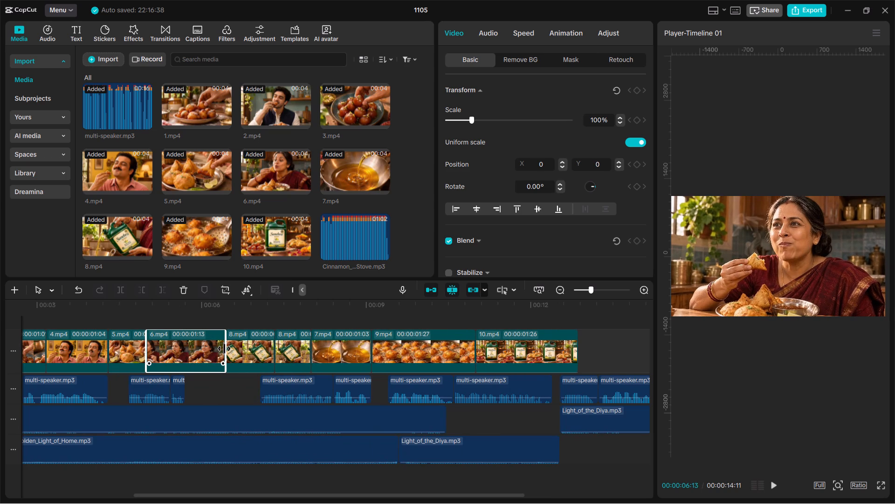
pyautogui.moveTo(224, 349); pyautogui.dragTo(225, 349)
pyautogui.moveTo(225, 349); pyautogui.dragTo(225, 349)
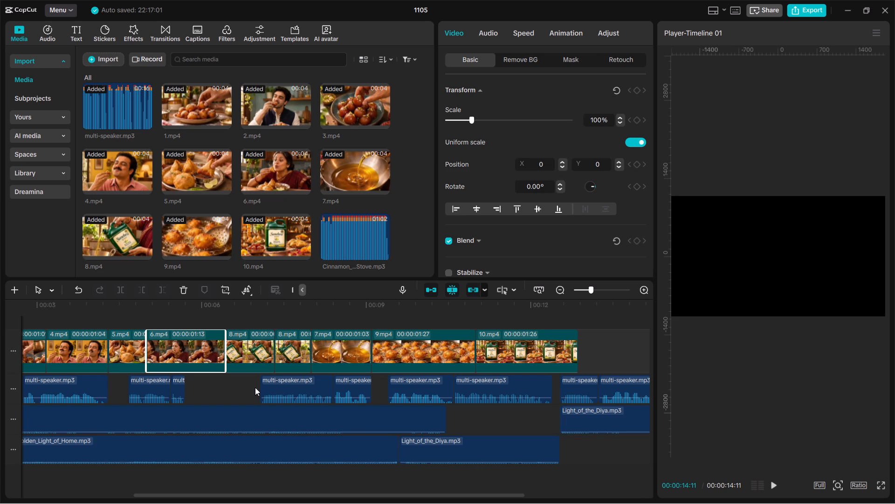
# Move the fifth and sixth multi-speaker.mp3 clips together to about 6.4 s, where the first 8.mp4 clip starts.
pyautogui.moveTo(244, 384); pyautogui.dragTo(362, 395)
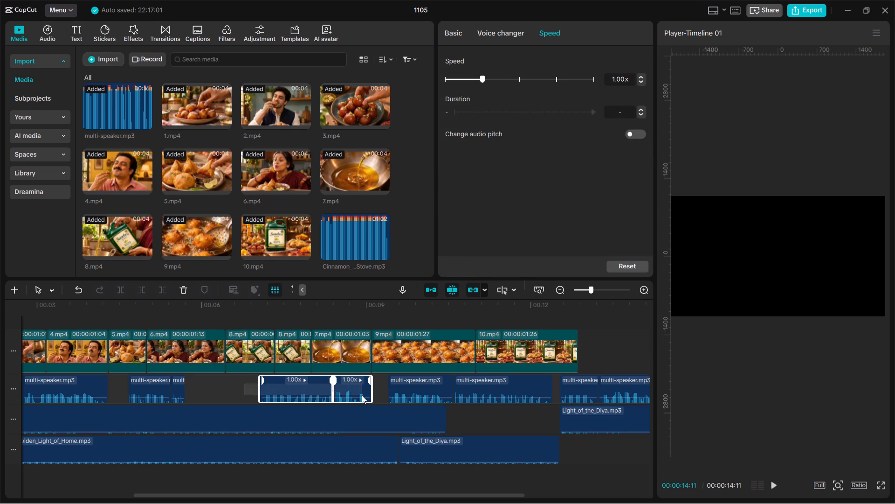
pyautogui.moveTo(362, 395); pyautogui.dragTo(362, 395)
pyautogui.moveTo(349, 385); pyautogui.dragTo(320, 384)
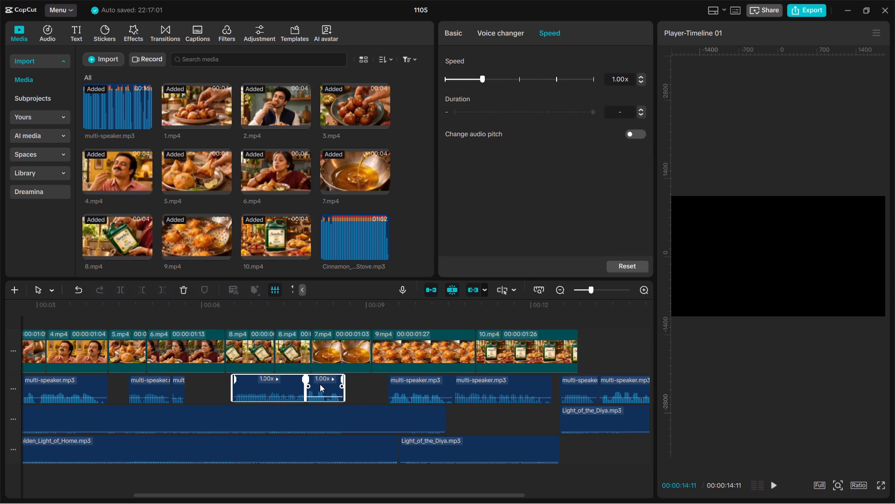
pyautogui.moveTo(320, 384); pyautogui.dragTo(314, 384)
# Play from about 5.9 s in the 6.mp4 clip to the end of the timeline.
pyautogui.click(197, 308)
pyautogui.press('space')
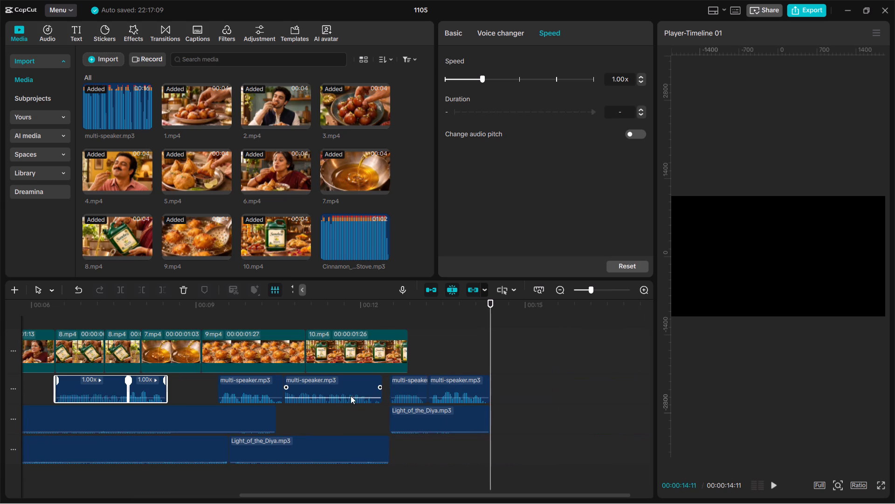
# Move the seventh and eighth multi-speaker.mp3 clips together to about 9.1 s, where the 9.mp4 clip starts.
pyautogui.moveTo(196, 388); pyautogui.dragTo(236, 392)
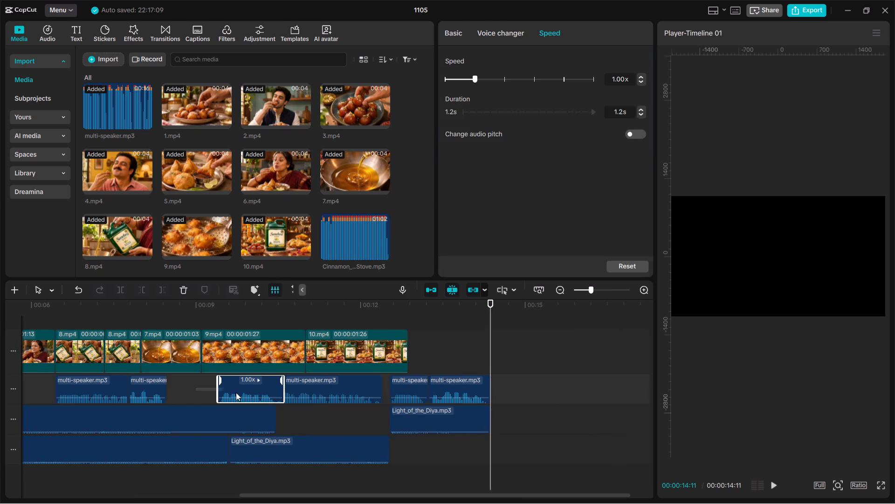
pyautogui.moveTo(236, 392); pyautogui.dragTo(337, 399)
pyautogui.moveTo(320, 393); pyautogui.dragTo(303, 392)
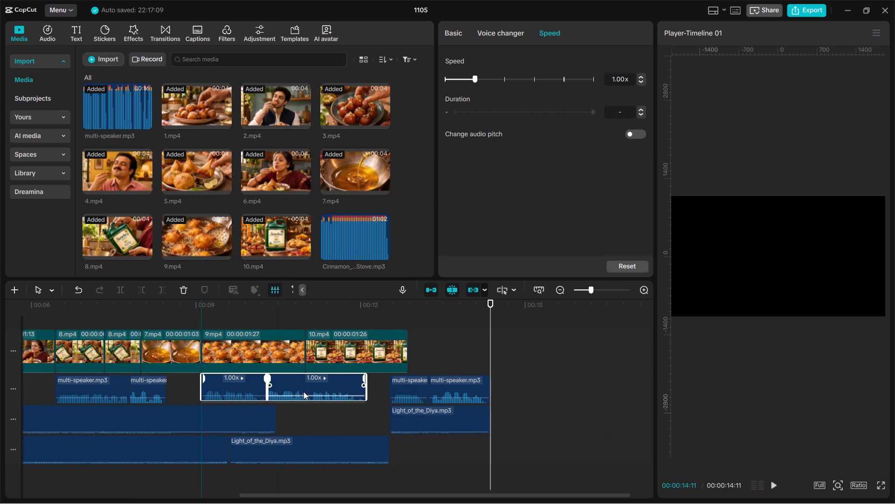
pyautogui.moveTo(303, 392); pyautogui.dragTo(302, 392)
# Play the whole timeline from the start to review the adjusted voice-over and clips.
pyautogui.click(104, 308)
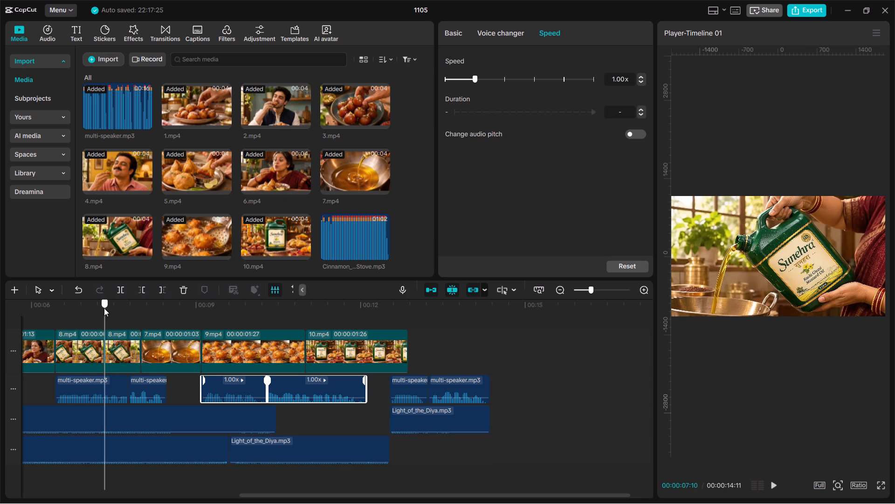
pyautogui.moveTo(103, 310); pyautogui.dragTo(37, 309)
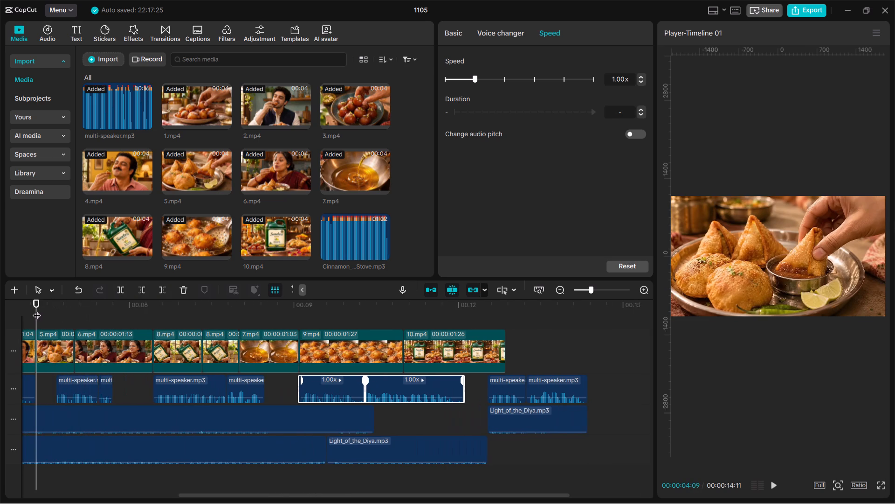
pyautogui.moveTo(37, 309); pyautogui.dragTo(0, 346)
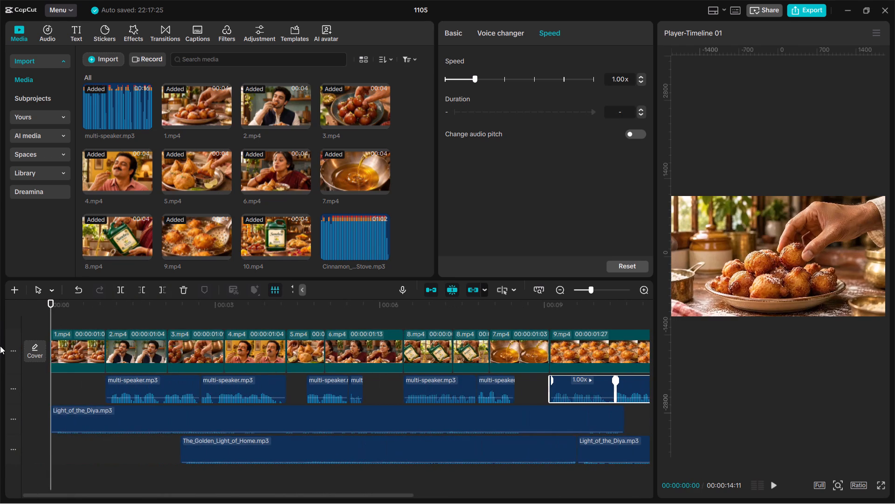
pyautogui.press('space')
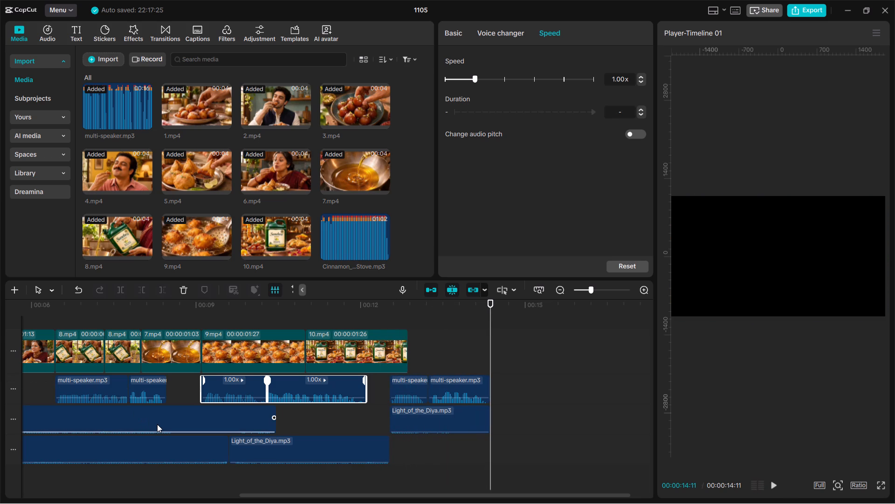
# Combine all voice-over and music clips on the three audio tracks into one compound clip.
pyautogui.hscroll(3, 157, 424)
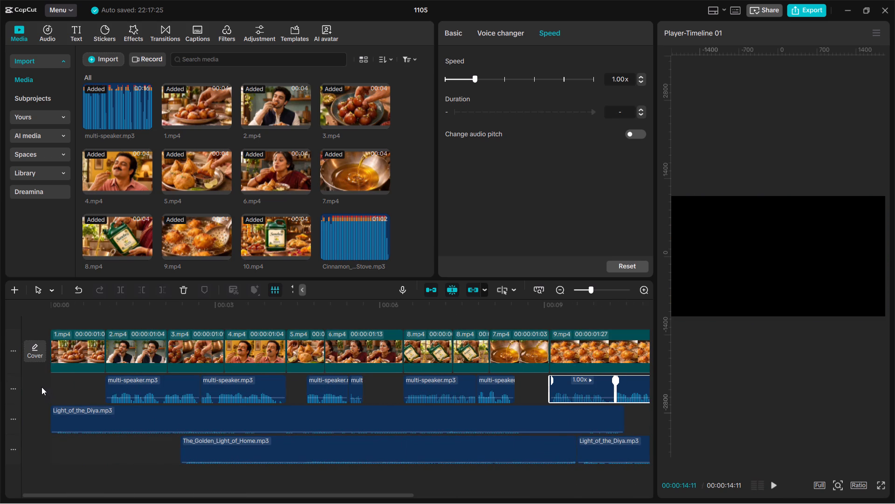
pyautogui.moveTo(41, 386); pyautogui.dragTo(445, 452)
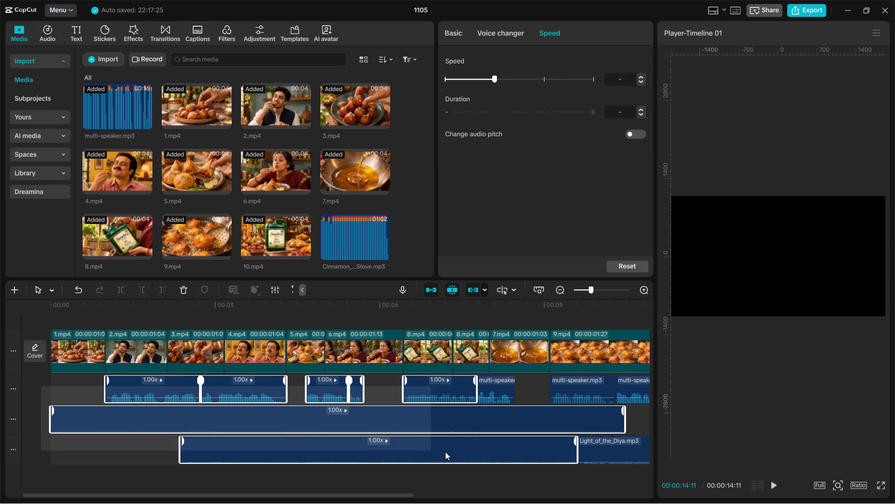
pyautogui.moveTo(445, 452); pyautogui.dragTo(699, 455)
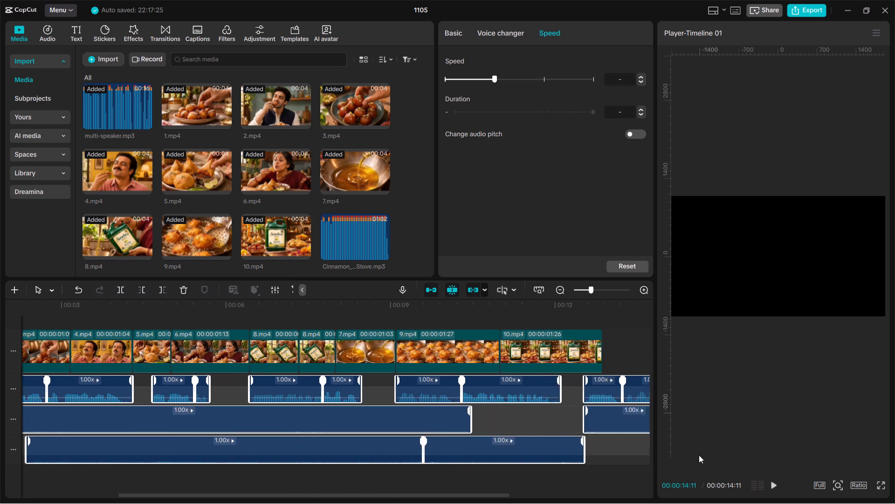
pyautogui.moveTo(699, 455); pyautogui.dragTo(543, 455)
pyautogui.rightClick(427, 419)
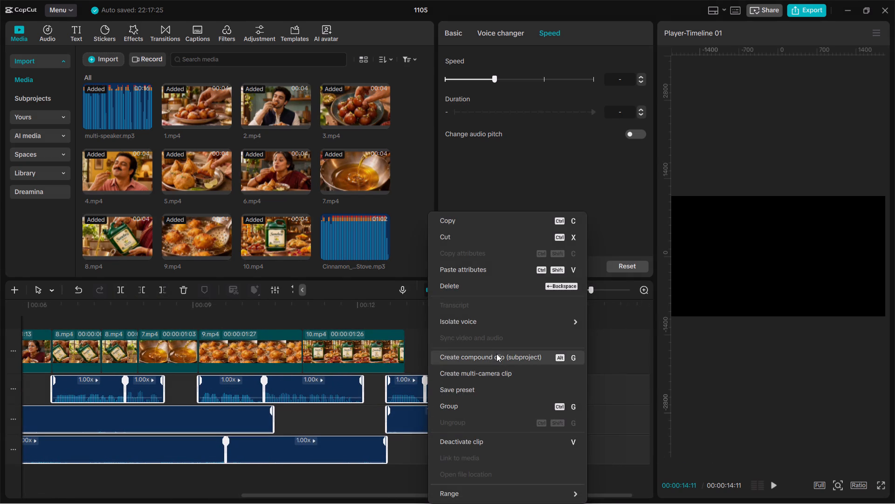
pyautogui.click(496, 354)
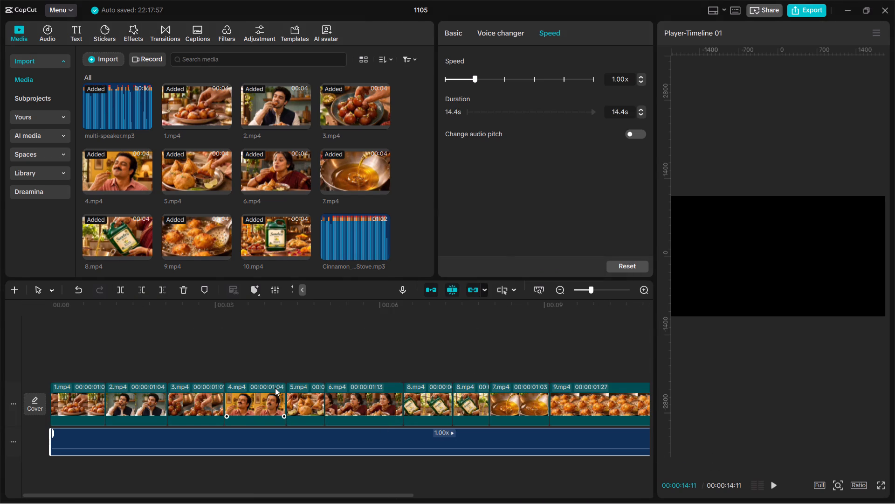
# Play the whole timeline from the start with the compound audio clip.
pyautogui.click(60, 349)
pyautogui.moveTo(60, 349); pyautogui.dragTo(67, 353)
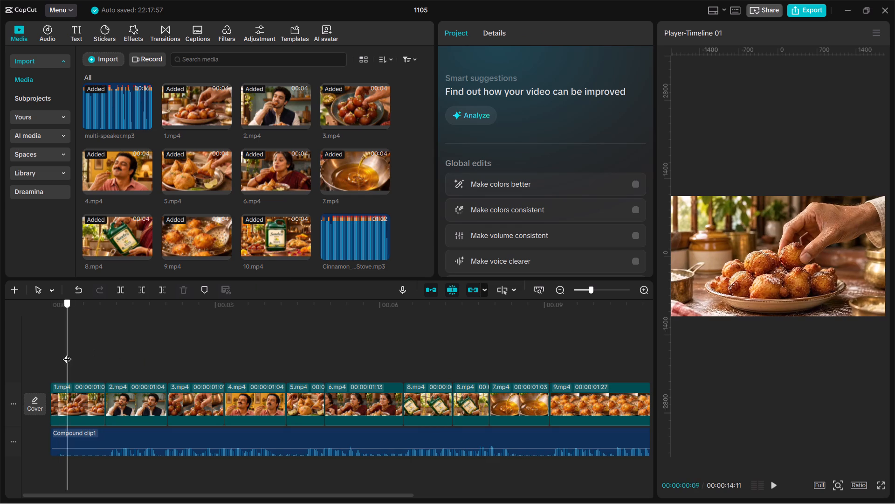
pyautogui.moveTo(67, 353); pyautogui.dragTo(0, 346)
pyautogui.press('space')
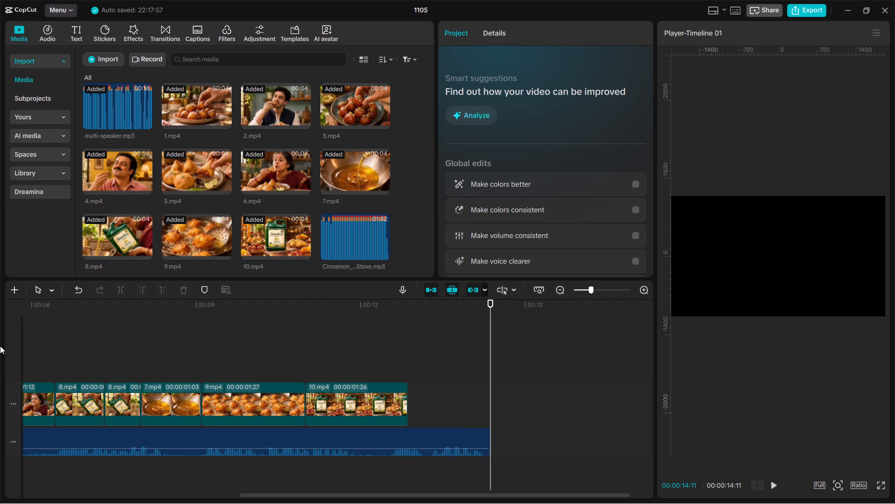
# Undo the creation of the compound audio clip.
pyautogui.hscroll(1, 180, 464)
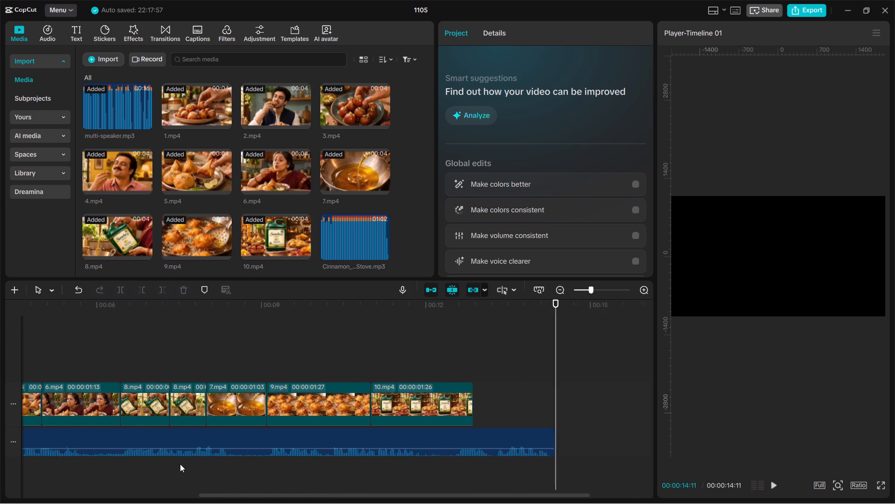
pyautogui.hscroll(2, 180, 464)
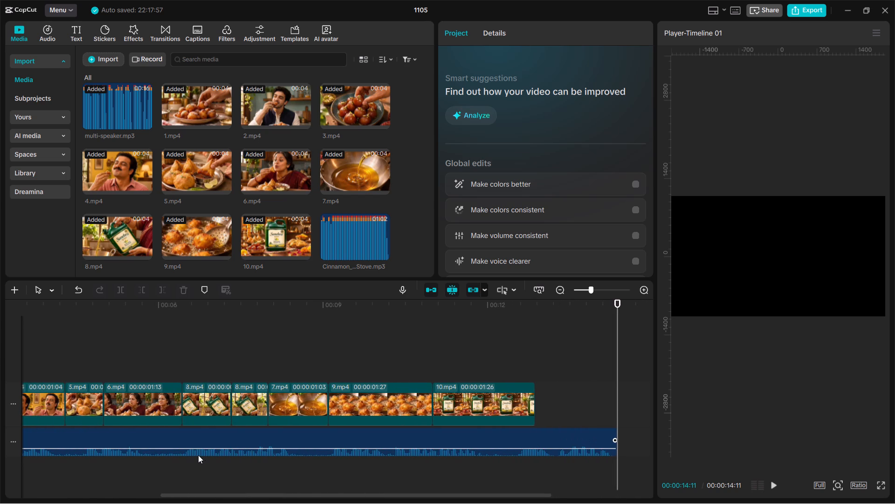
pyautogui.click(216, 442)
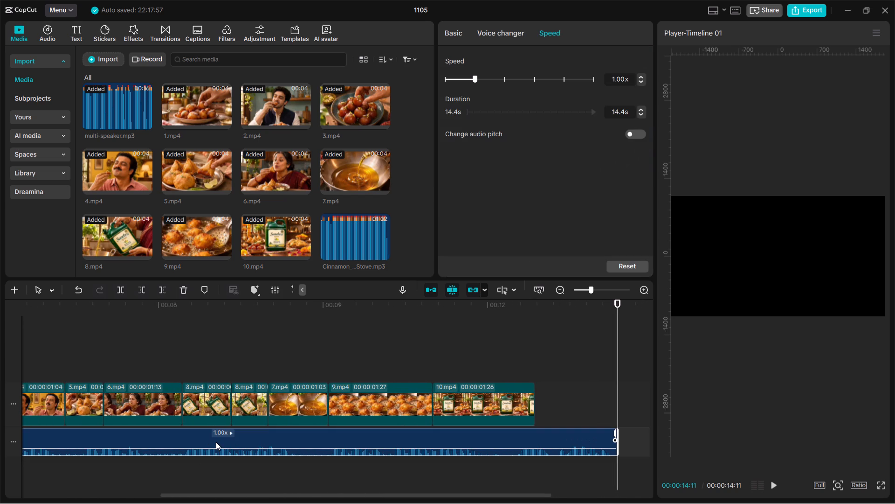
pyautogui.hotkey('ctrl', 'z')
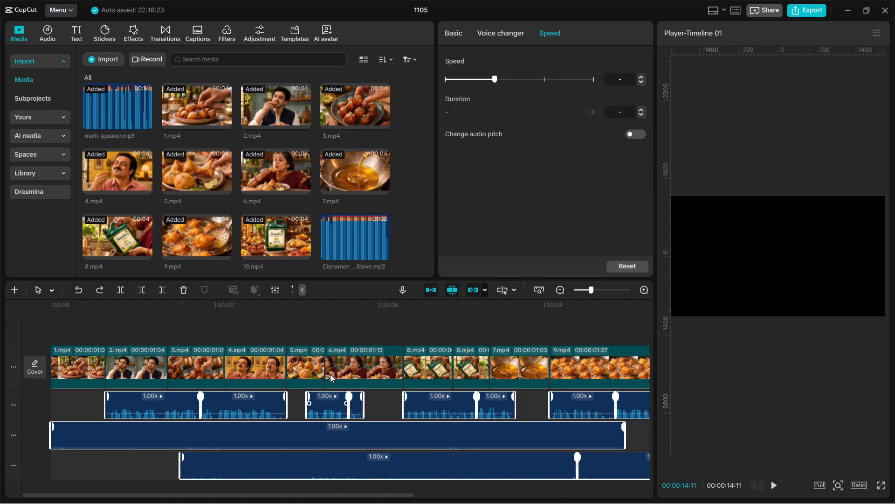
# Play from about 4.8 s in the 5.mp4 clip through the 10.mp4 clip to check the remaining audio timing.
pyautogui.click(313, 320)
pyautogui.press('space')
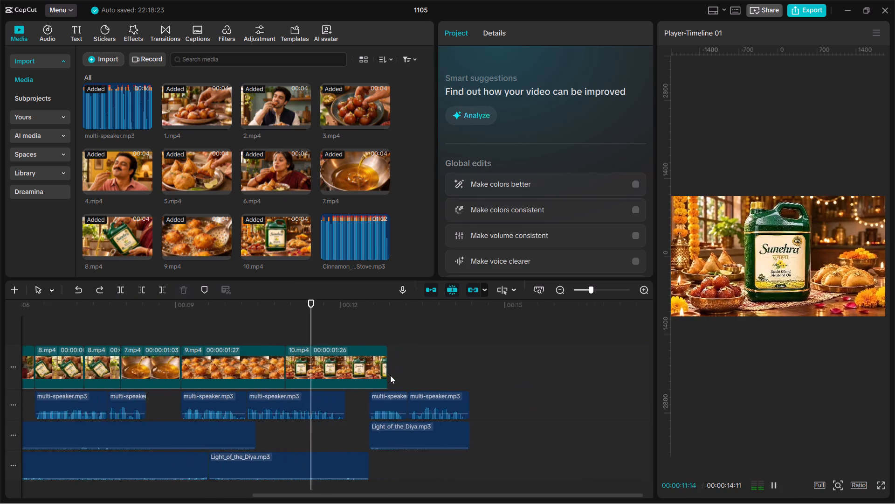
# Delete the short multi-speaker voice-over clip beneath the start of 9.mp4.
pyautogui.click(224, 407)
pyautogui.press('Delete')
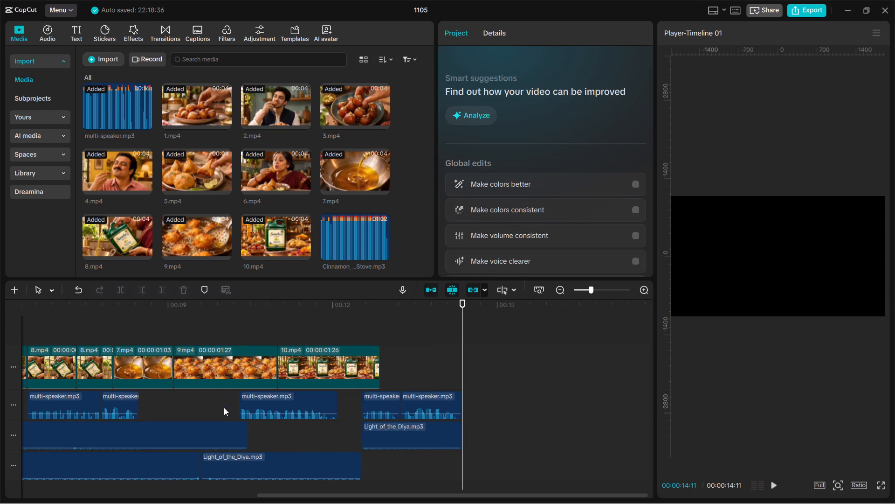
# Play from the 9.mp4 clip to the end of the timeline to check the remaining voice-over.
pyautogui.click(229, 322)
pyautogui.press('space')
pyautogui.press('space')
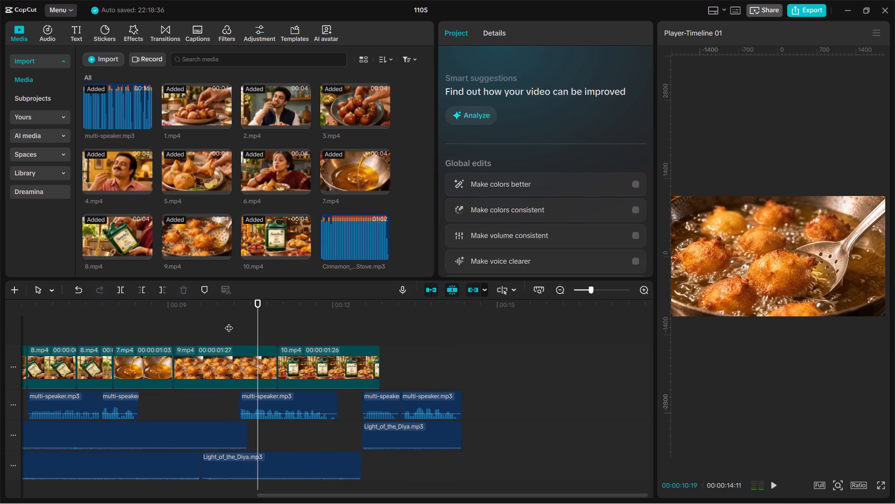
pyautogui.press('space')
pyautogui.press('space')
pyautogui.press('space')
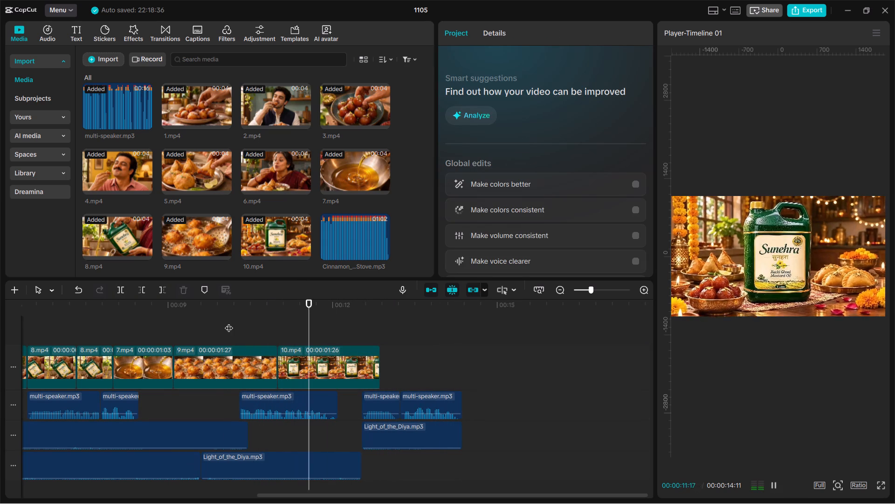
pyautogui.press('space')
pyautogui.press('space')
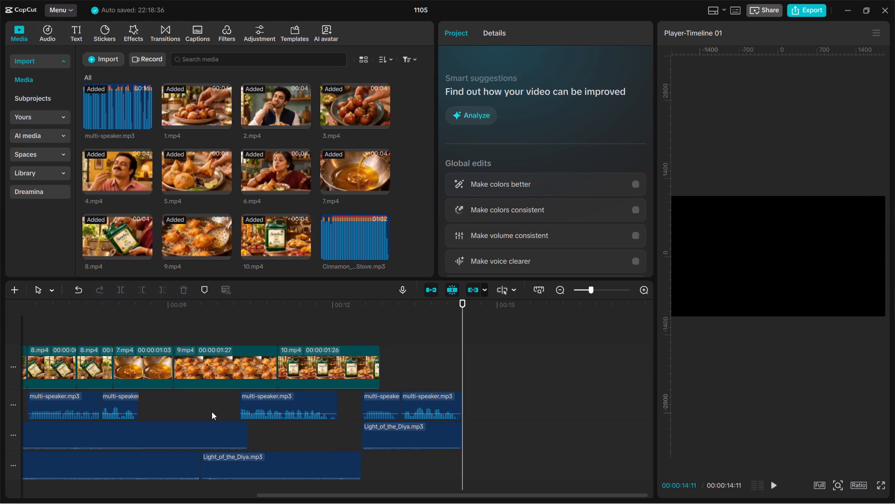
# Move the voice-over clip spanning 9.mp4 and 10.mp4 back to the start of 9.mp4, and play from 7.mp4 to check it.
pyautogui.moveTo(264, 411); pyautogui.dragTo(199, 413)
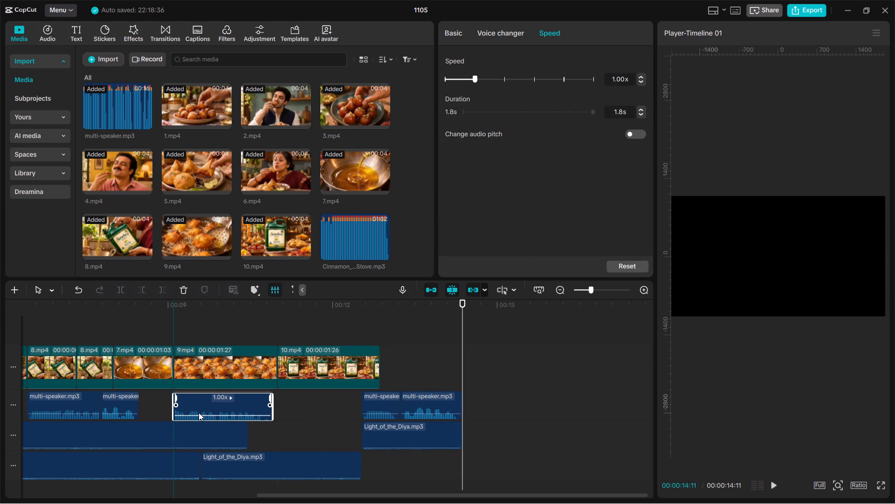
pyautogui.moveTo(199, 413); pyautogui.dragTo(198, 413)
pyautogui.click(121, 317)
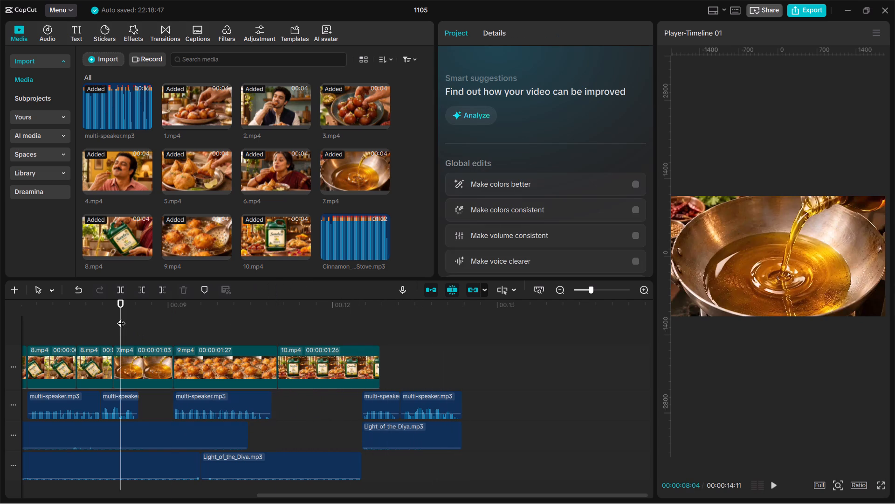
pyautogui.press('space')
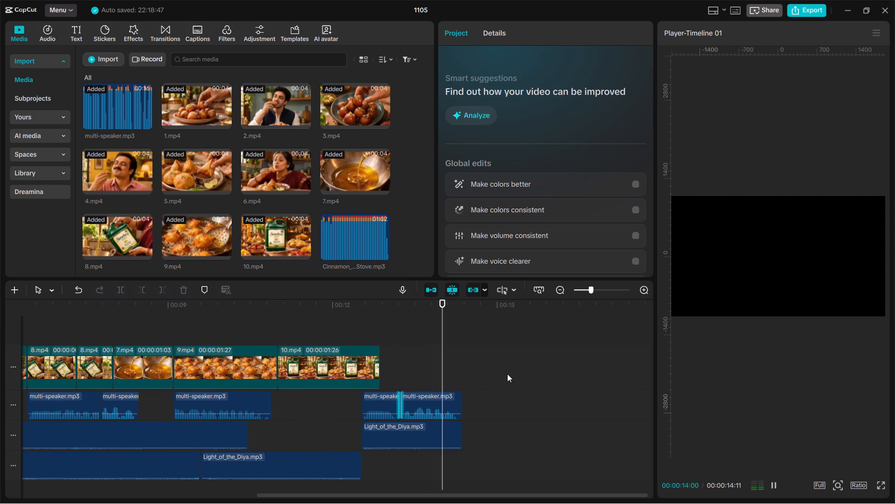
# Move the last two voice-over clips and the Light_of_the_Diya.mp3 clip beneath them back to the start of 10.mp4.
pyautogui.moveTo(491, 371); pyautogui.dragTo(405, 440)
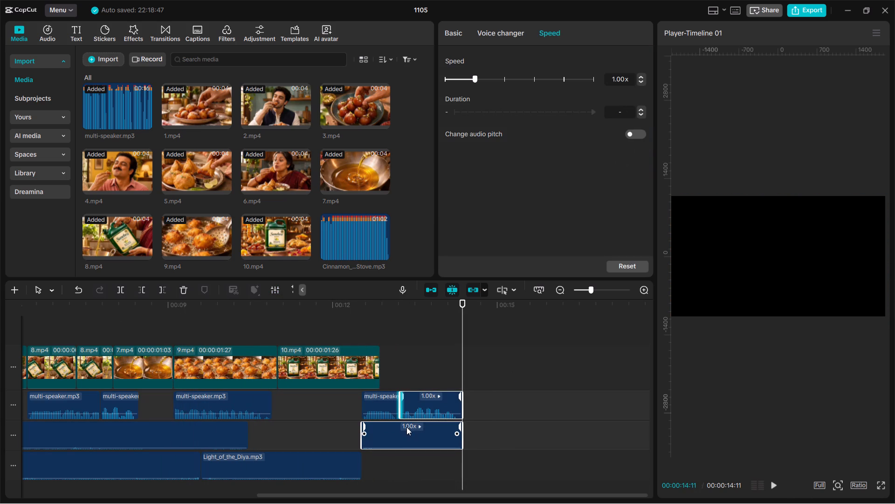
pyautogui.click(447, 341)
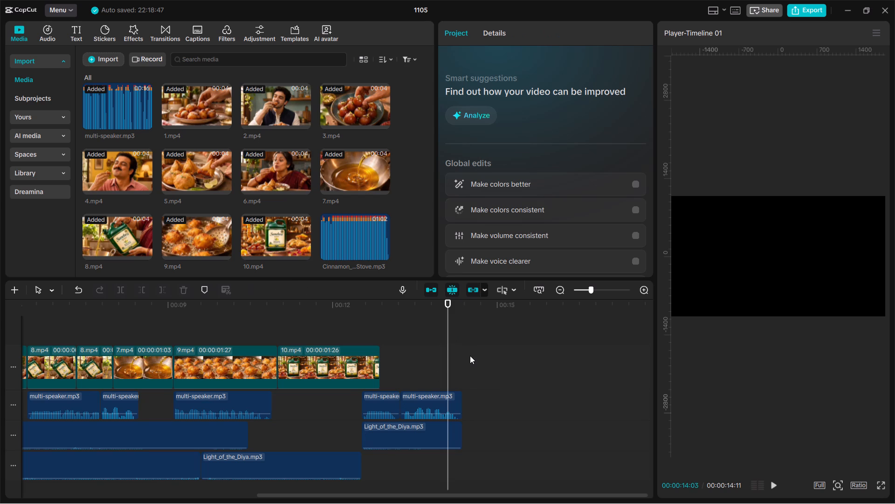
pyautogui.moveTo(470, 356); pyautogui.dragTo(387, 421)
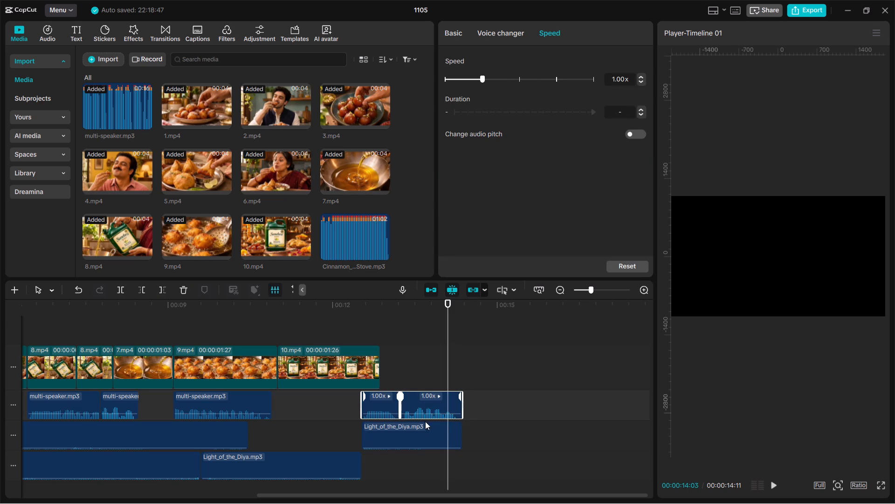
pyautogui.click(482, 352)
pyautogui.moveTo(482, 352); pyautogui.dragTo(425, 420)
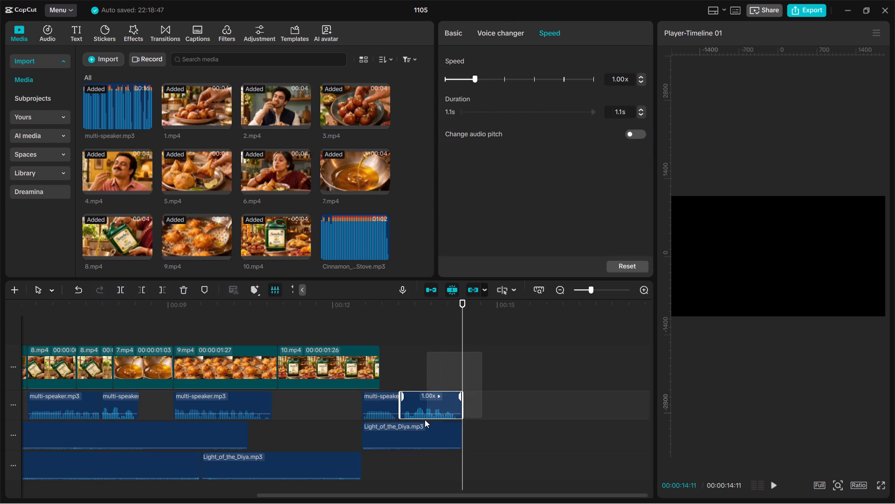
pyautogui.moveTo(425, 420); pyautogui.dragTo(396, 437)
pyautogui.moveTo(422, 410); pyautogui.dragTo(342, 409)
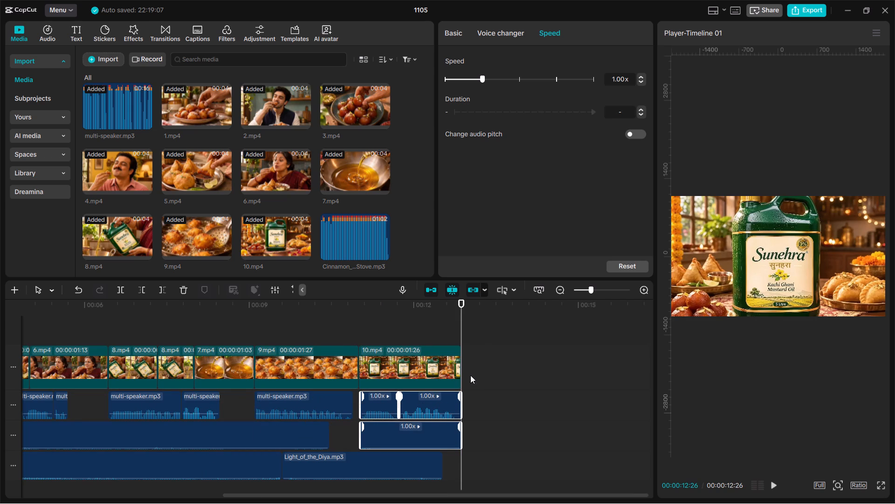
# Play the whole timeline from the start to check the shifted audio.
pyautogui.moveTo(461, 323); pyautogui.dragTo(190, 355)
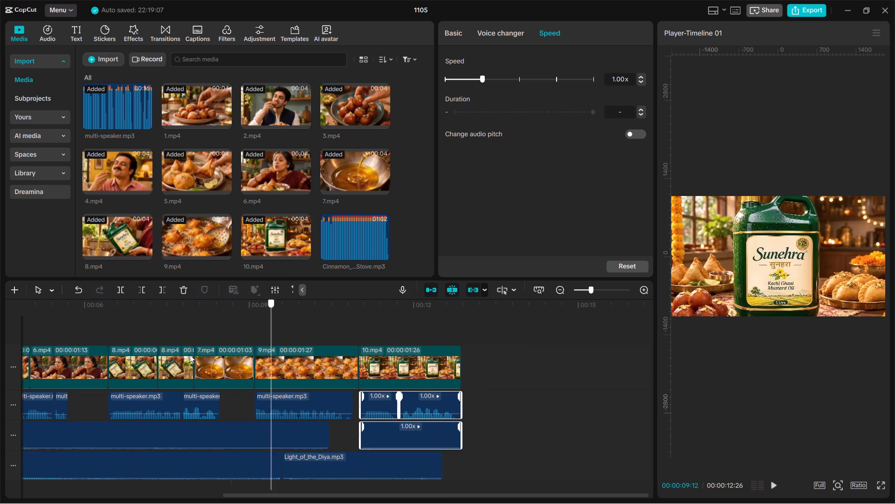
pyautogui.moveTo(190, 355); pyautogui.dragTo(0, 456)
pyautogui.press('space')
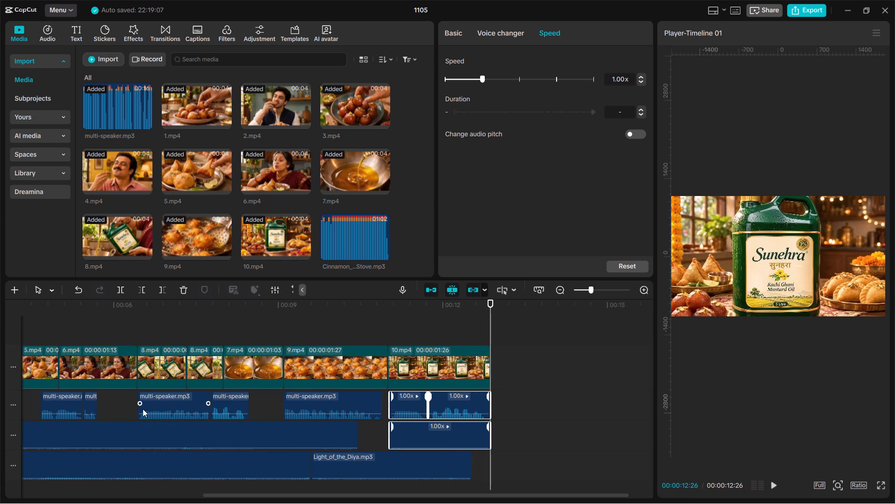
# Move the two adjoining voice-over clips beneath the 8.mp4 clips earlier, so they start at about 6.2 s.
pyautogui.hscroll(1, 112, 411)
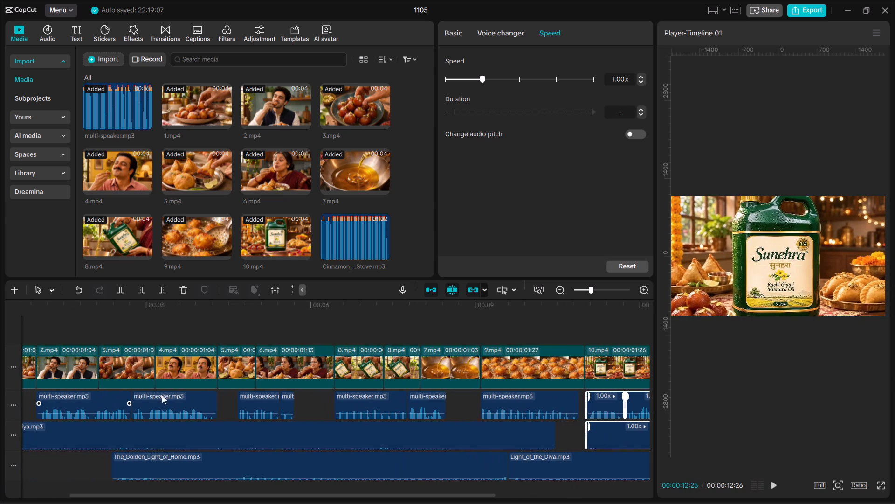
pyautogui.moveTo(322, 405); pyautogui.dragTo(404, 414)
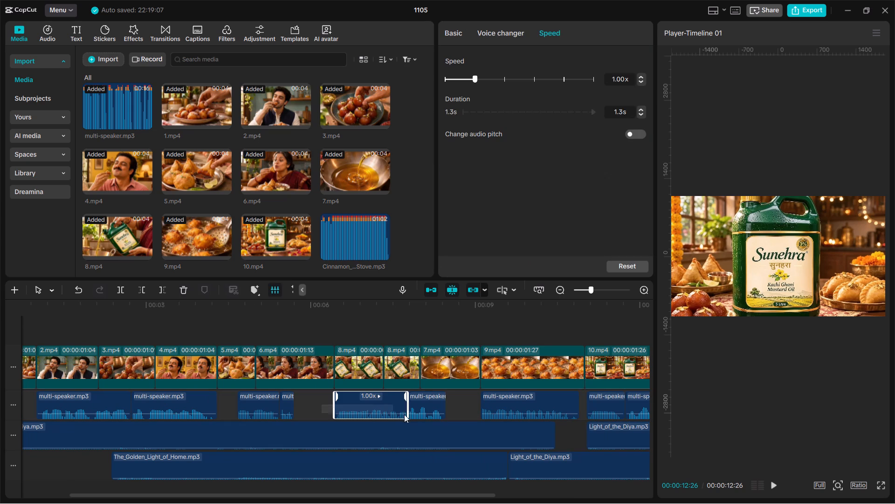
pyautogui.moveTo(404, 414); pyautogui.dragTo(428, 412)
pyautogui.moveTo(425, 404); pyautogui.dragTo(413, 404)
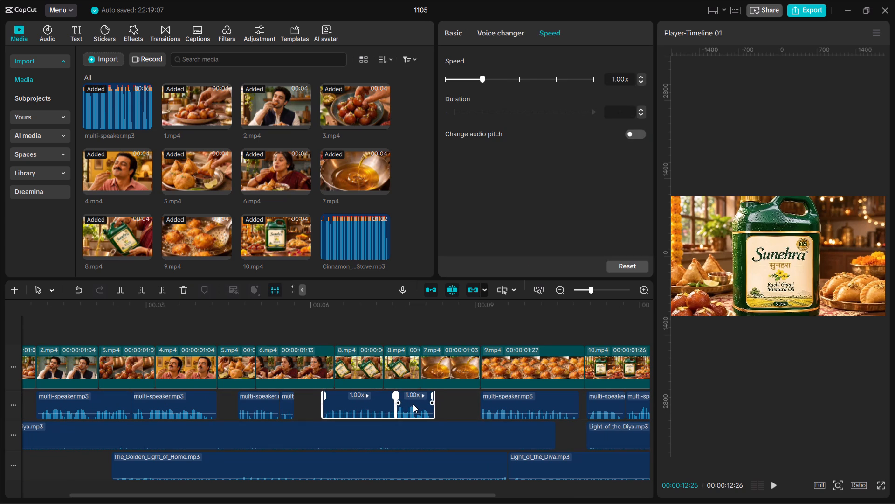
pyautogui.moveTo(413, 404); pyautogui.dragTo(410, 404)
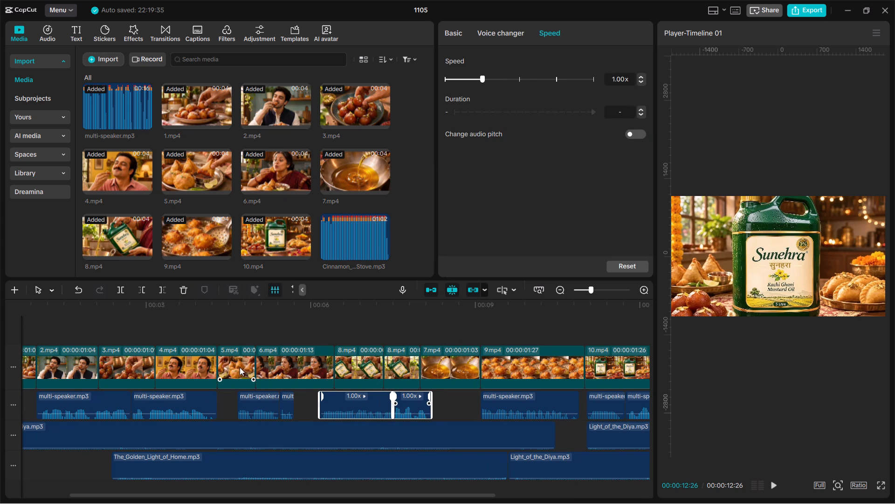
# Trim the end of 6.mp4 to a duration of 00:00:01:05, aligned with the start of the following voice-over clip.
pyautogui.click(235, 365)
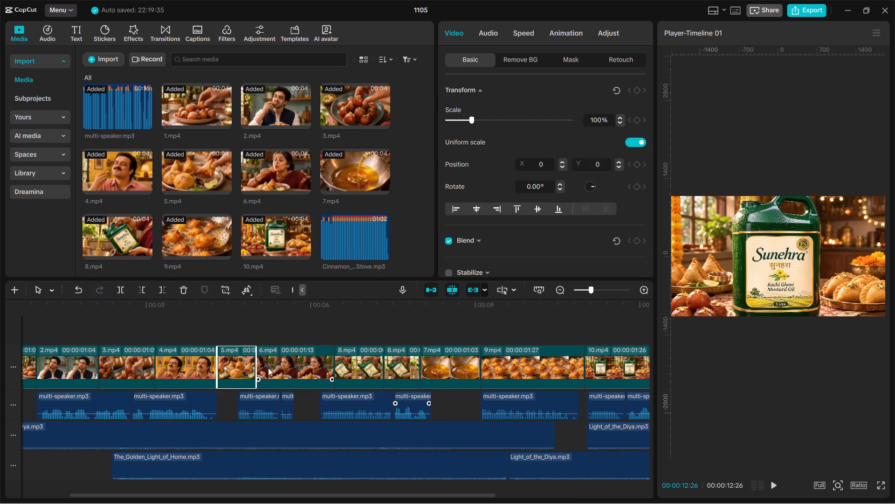
pyautogui.click(276, 366)
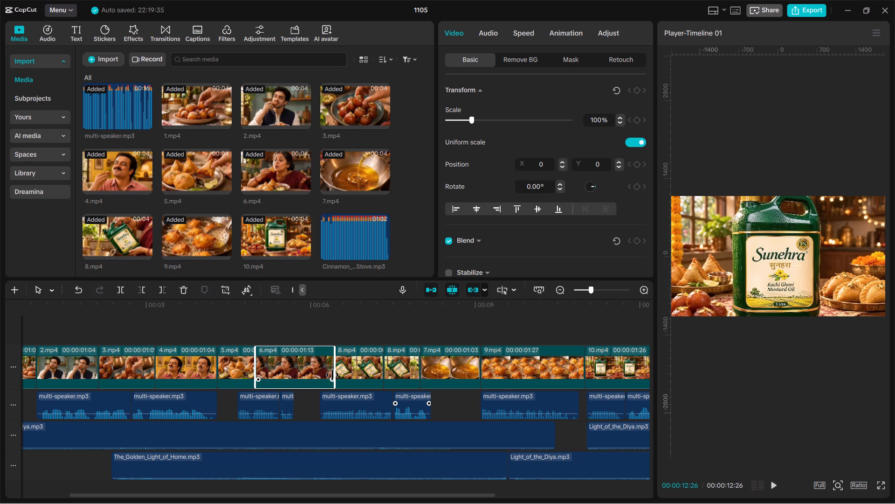
pyautogui.moveTo(332, 371); pyautogui.dragTo(324, 376)
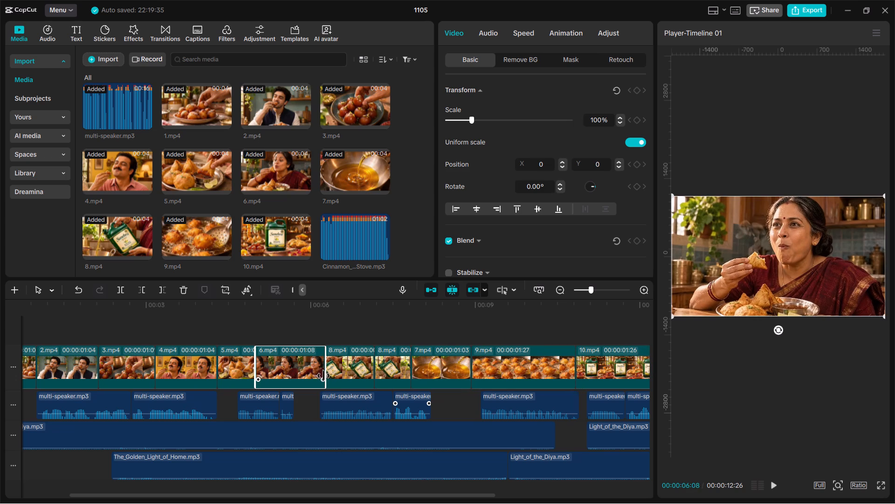
pyautogui.moveTo(324, 376); pyautogui.dragTo(320, 379)
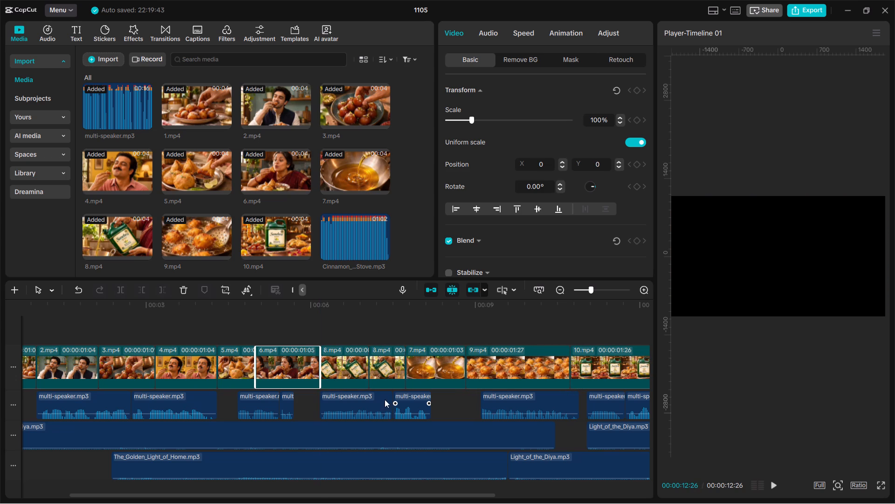
# Move the voice-over clip beneath 9.mp4 back to align with the start of 9.mp4.
pyautogui.moveTo(503, 399); pyautogui.dragTo(488, 400)
# Move the last two voice-over clips and the middle-track Light_of_the_Diya.mp3 clip earlier, to the start of 10.mp4.
pyautogui.hscroll(-1, 507, 404)
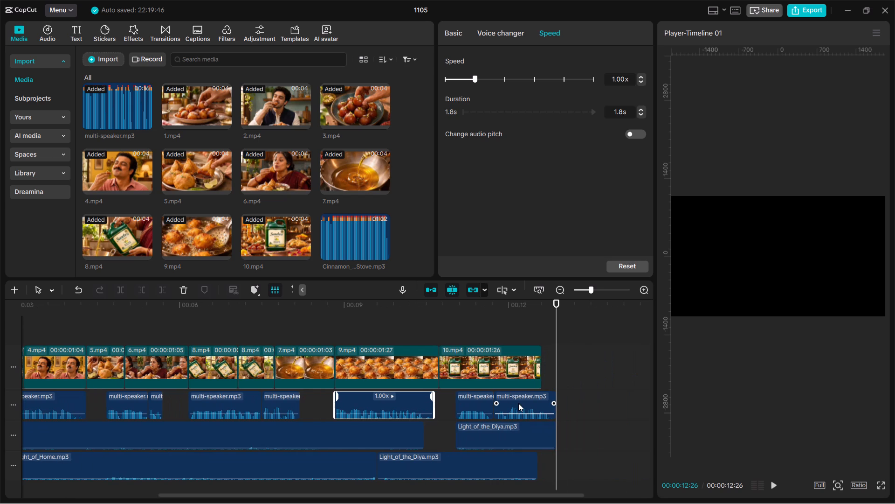
pyautogui.moveTo(585, 391); pyautogui.dragTo(479, 403)
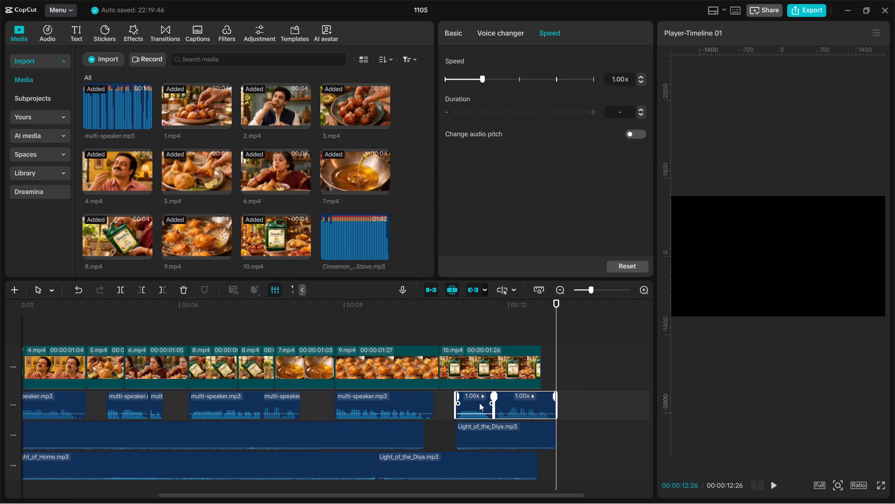
pyautogui.moveTo(518, 399); pyautogui.dragTo(505, 401)
pyautogui.moveTo(515, 401); pyautogui.dragTo(501, 402)
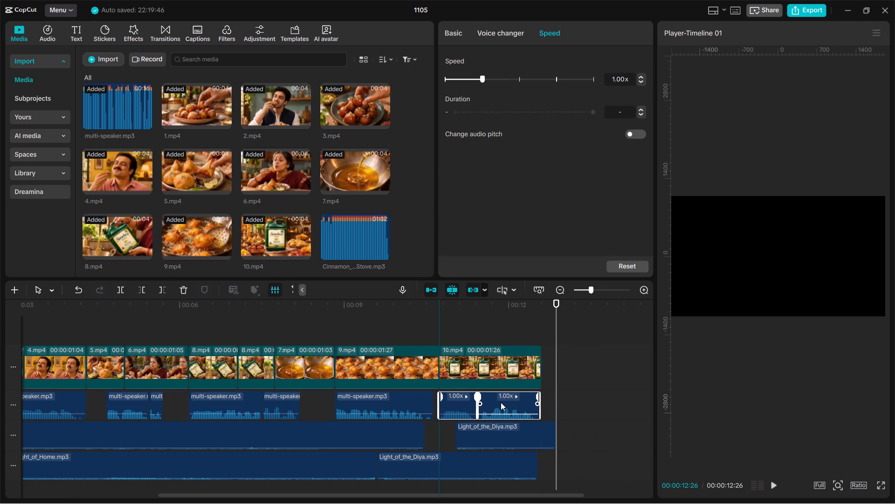
pyautogui.moveTo(501, 402); pyautogui.dragTo(502, 400)
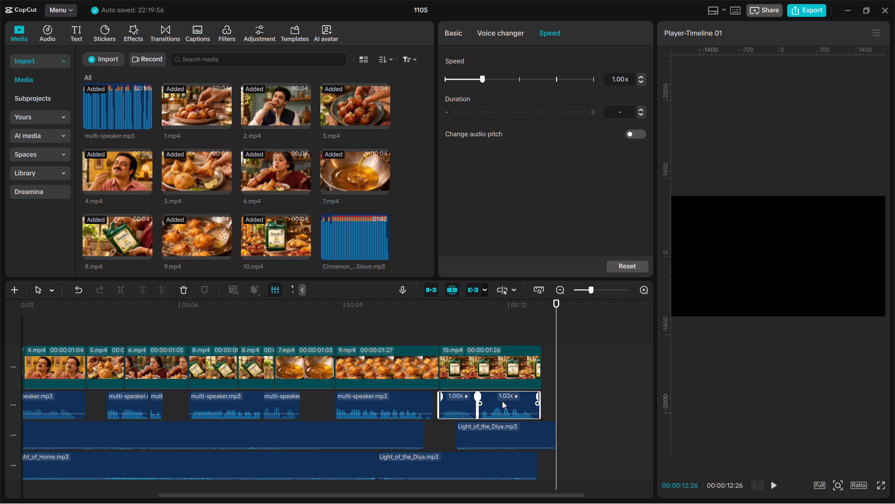
pyautogui.moveTo(514, 432); pyautogui.dragTo(499, 433)
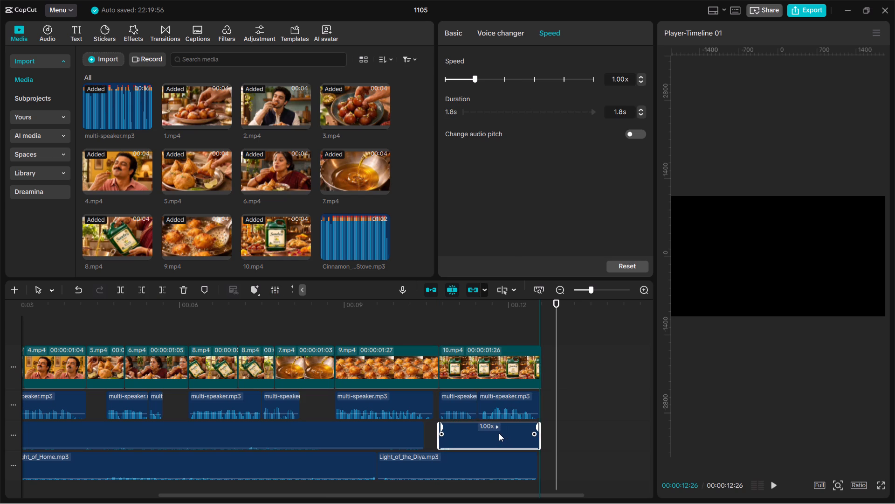
pyautogui.moveTo(499, 433); pyautogui.dragTo(497, 433)
# Add a fade-out to the lowest-track Light_of_the_Diya.mp3 clip, starting just after 10.mp4 begins, checking it by playing the ending.
pyautogui.click(484, 459)
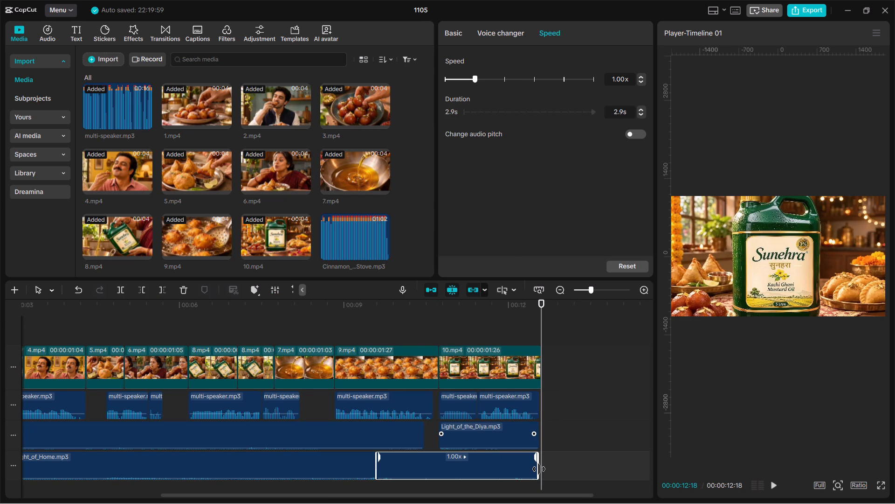
pyautogui.click(505, 468)
pyautogui.moveTo(534, 463); pyautogui.dragTo(437, 469)
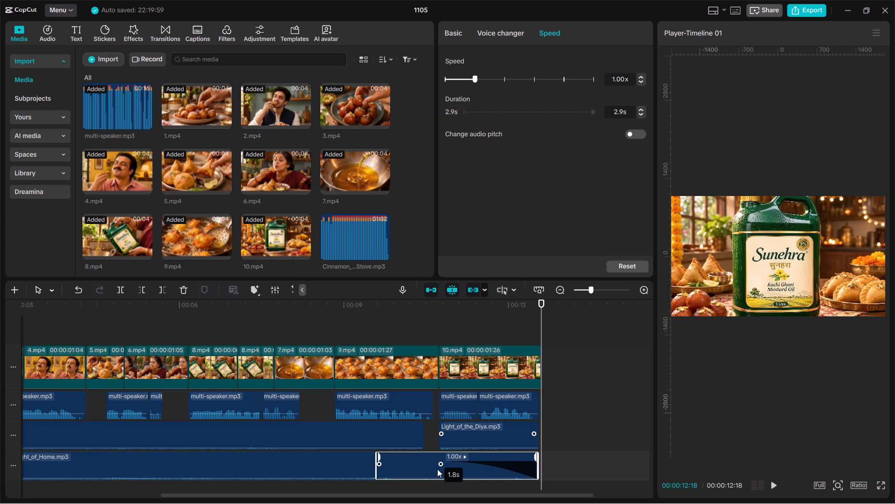
pyautogui.moveTo(437, 469); pyautogui.dragTo(431, 466)
pyautogui.click(399, 313)
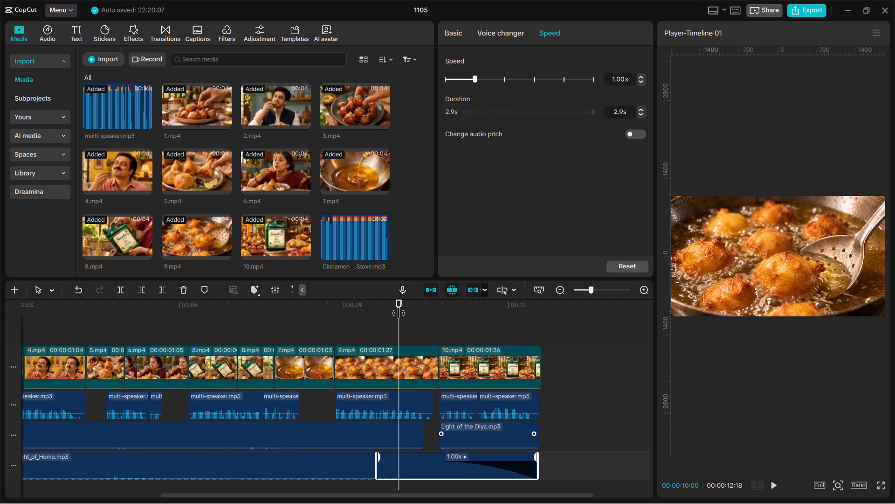
pyautogui.press('space')
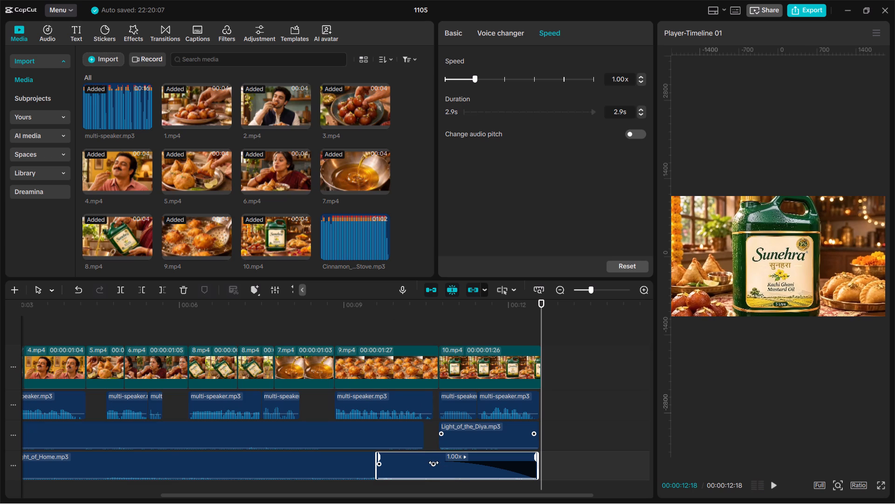
pyautogui.moveTo(434, 462); pyautogui.dragTo(448, 462)
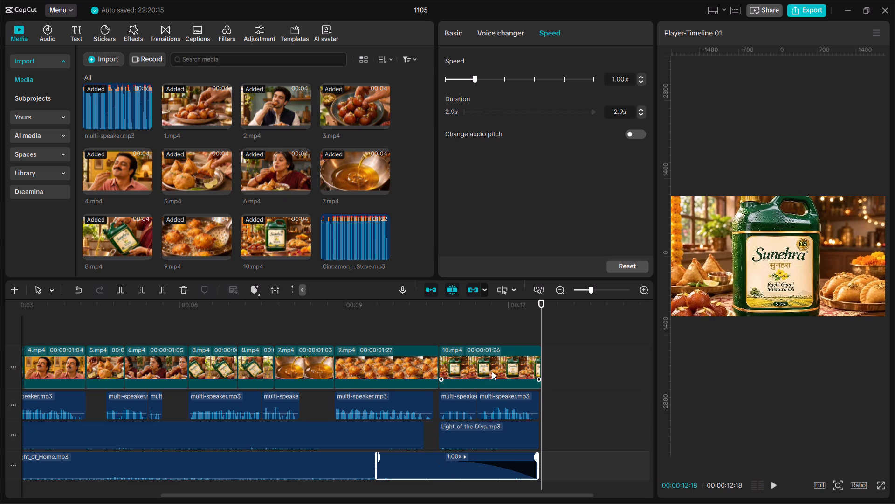
# Extend the end of the 10.mp4 clip to a duration of 00:00:02:03.
pyautogui.click(492, 371)
pyautogui.moveTo(541, 365); pyautogui.dragTo(548, 365)
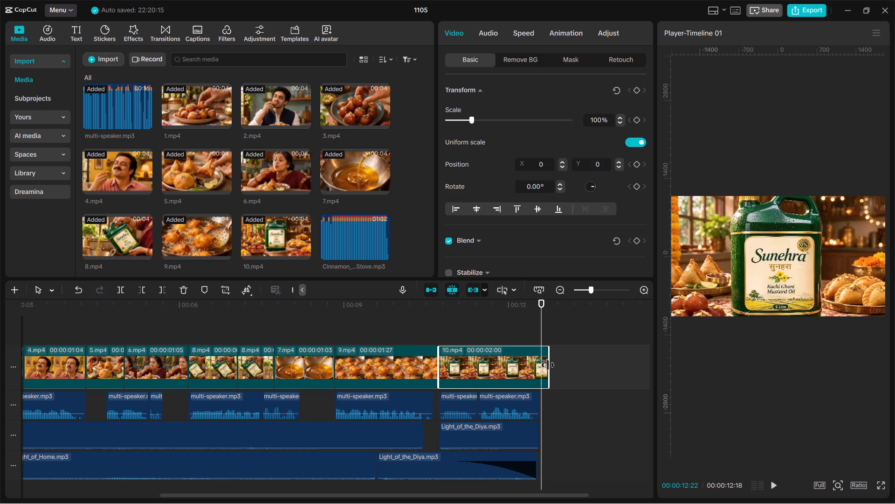
pyautogui.moveTo(548, 365); pyautogui.dragTo(553, 365)
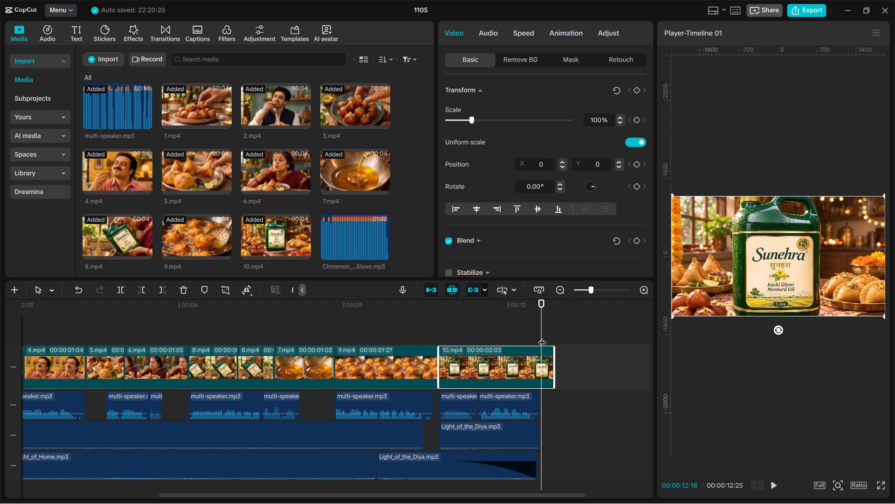
# Trim the end of 10.mp4 to 00:00:12:09, shortening the clip to a duration of 00:00:01:17.
pyautogui.moveTo(542, 331); pyautogui.dragTo(446, 344)
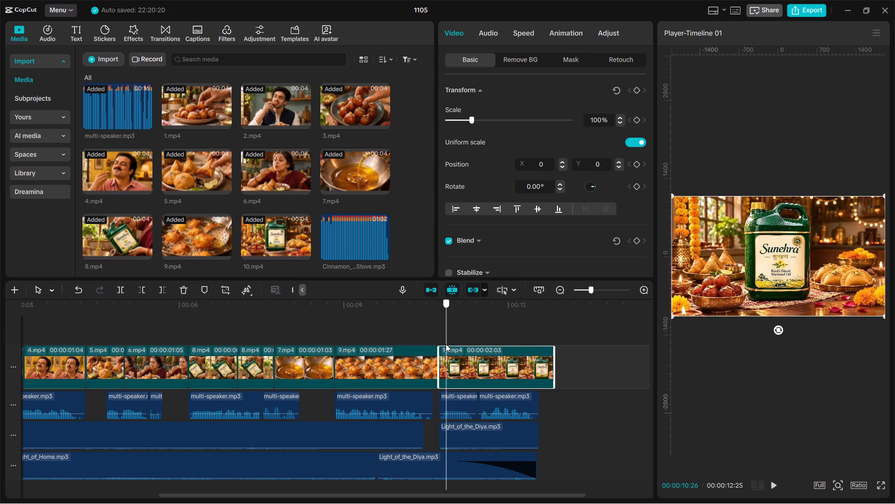
pyautogui.moveTo(446, 344); pyautogui.dragTo(514, 349)
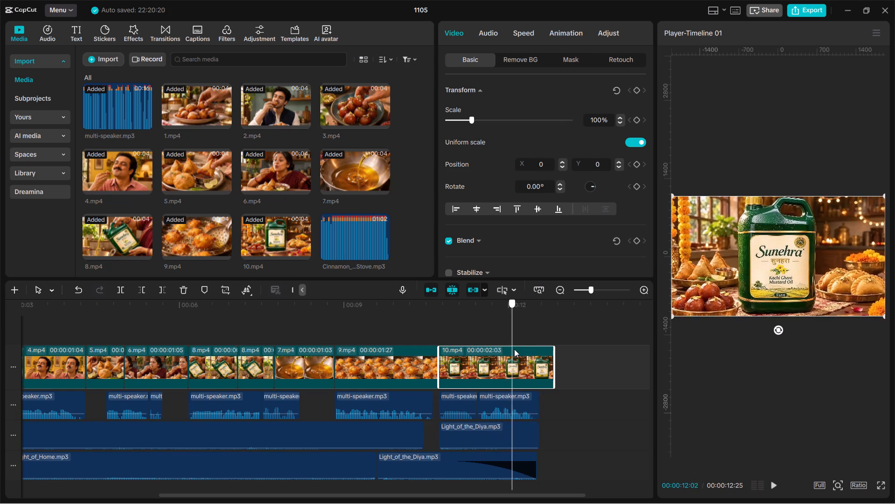
pyautogui.moveTo(514, 349); pyautogui.dragTo(529, 350)
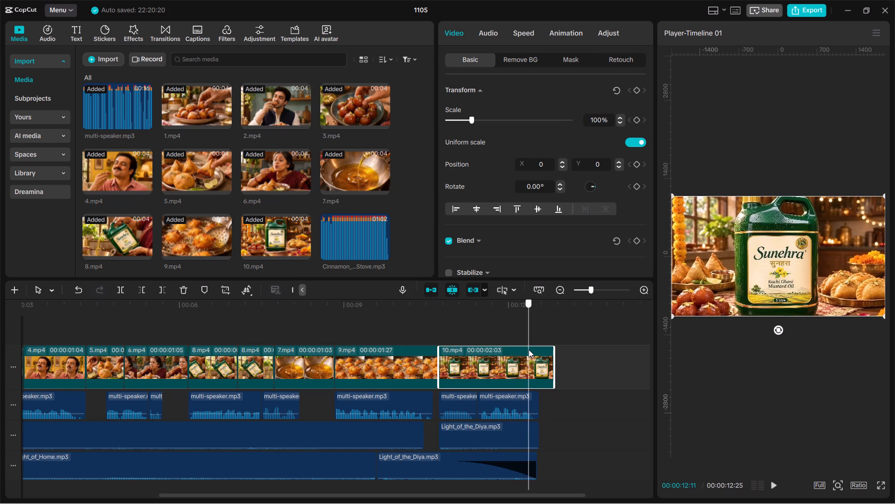
pyautogui.moveTo(529, 350); pyautogui.dragTo(525, 352)
pyautogui.press('w')
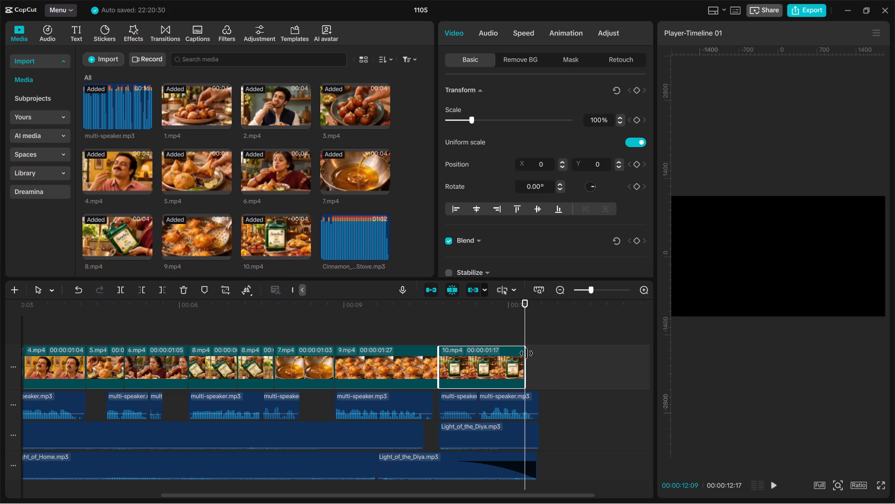
# Apply a Custom speed curve to the 10.mp4 clip.
pyautogui.click(495, 31)
pyautogui.moveTo(527, 28); pyautogui.dragTo(553, 464)
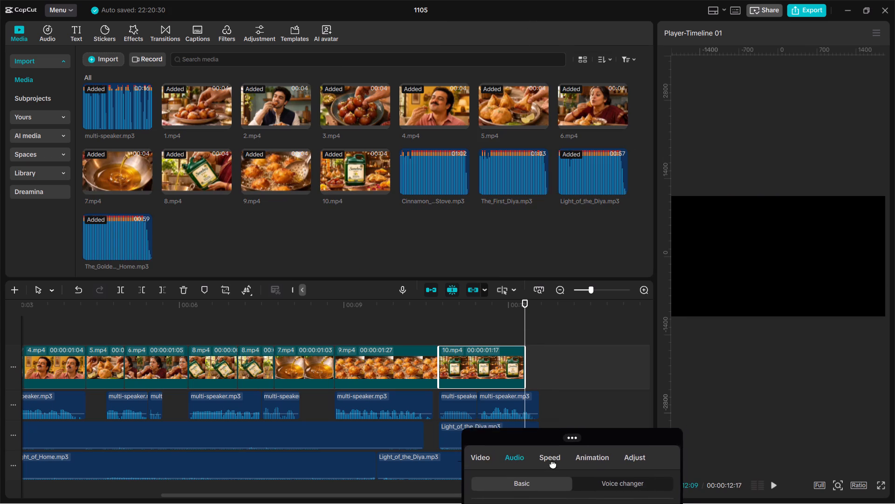
pyautogui.moveTo(553, 464); pyautogui.dragTo(523, 143)
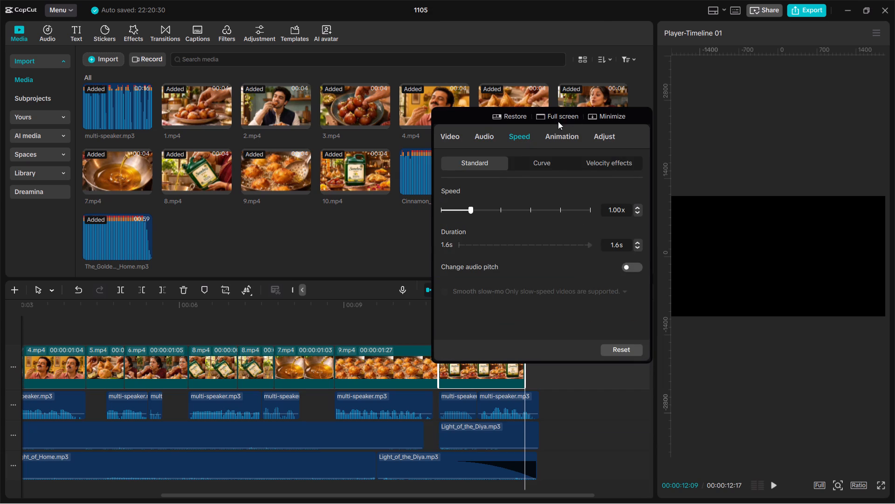
pyautogui.click(522, 119)
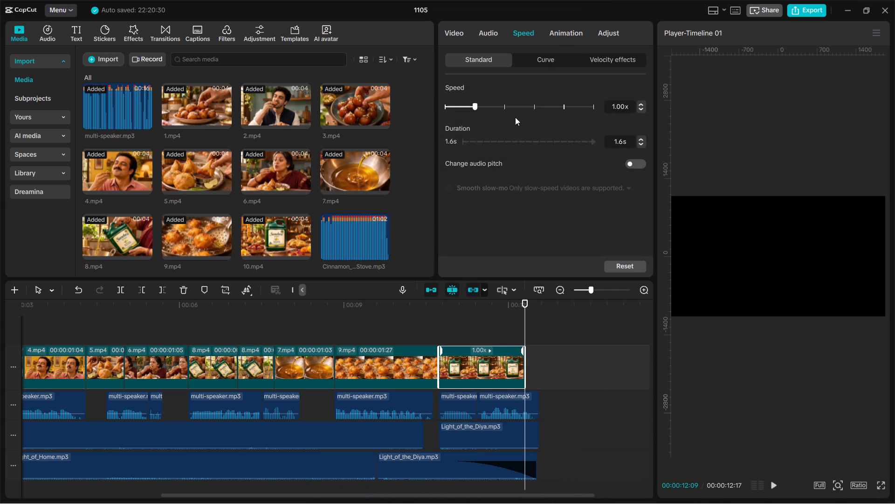
pyautogui.click(551, 57)
pyautogui.click(507, 104)
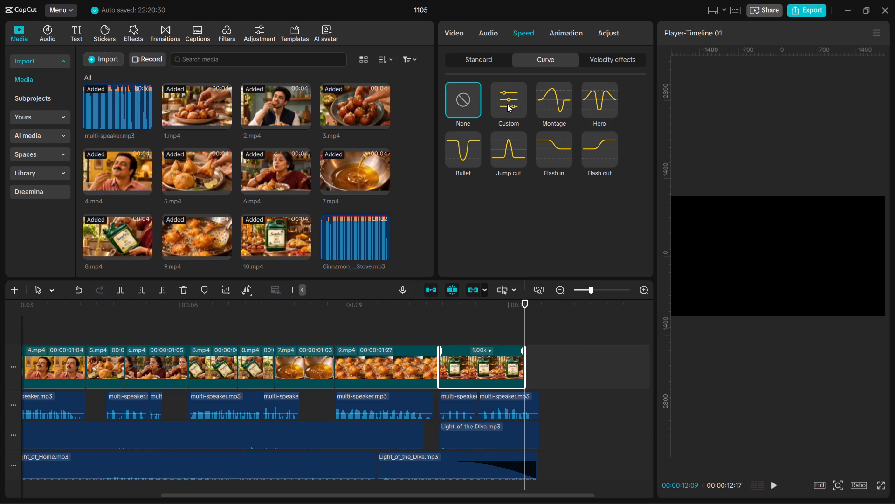
pyautogui.click(507, 104)
# Shape 10.mp4's speed curve into a slowdown by removing its third and middle points and lowering the end point midway between 1x and 0.1x.
pyautogui.scroll(-1, 537, 210)
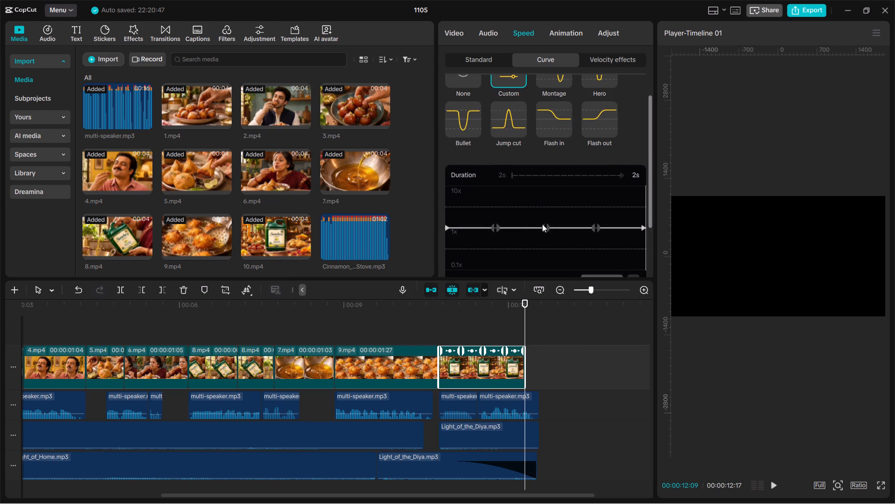
pyautogui.scroll(-1, 542, 224)
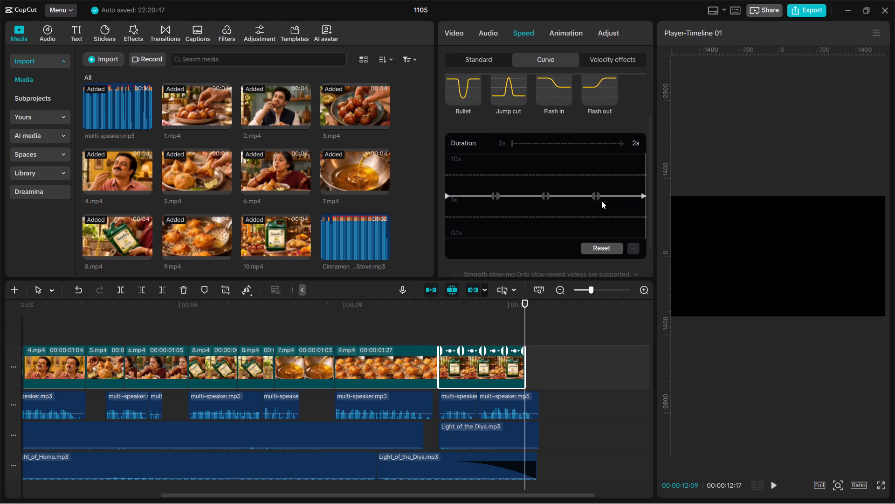
pyautogui.click(597, 196)
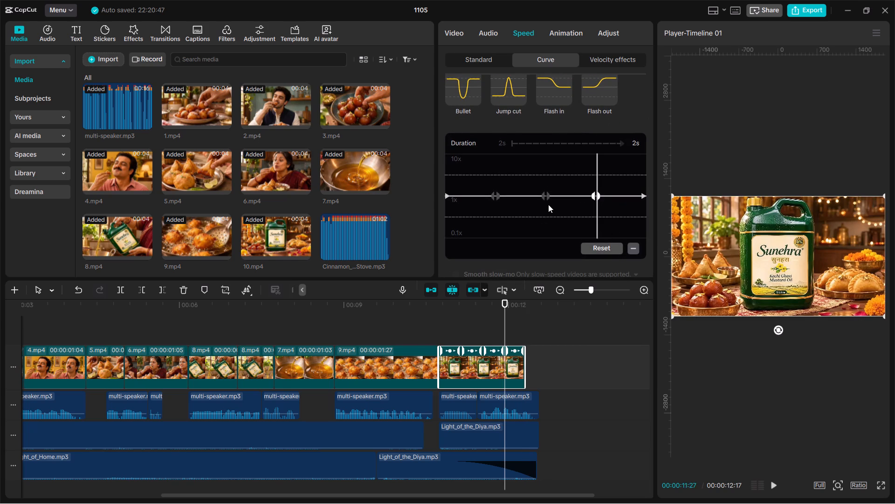
pyautogui.click(630, 246)
pyautogui.moveTo(644, 196); pyautogui.dragTo(647, 217)
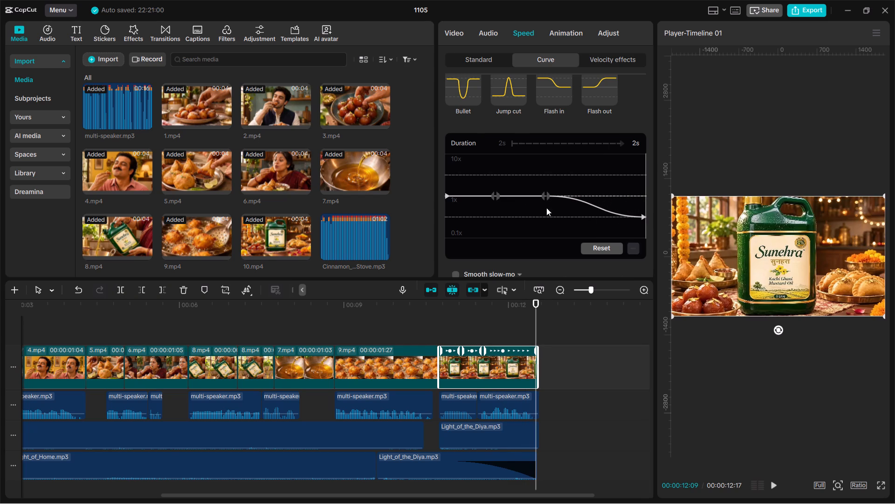
pyautogui.click(544, 198)
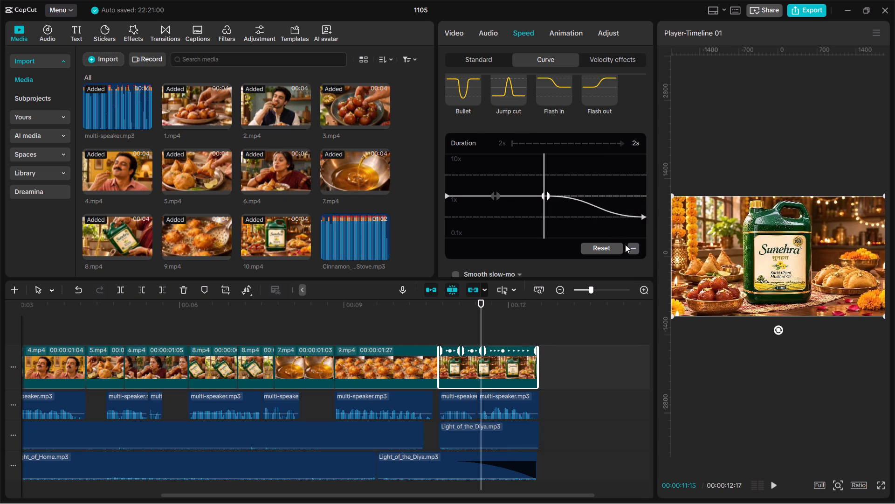
pyautogui.click(631, 247)
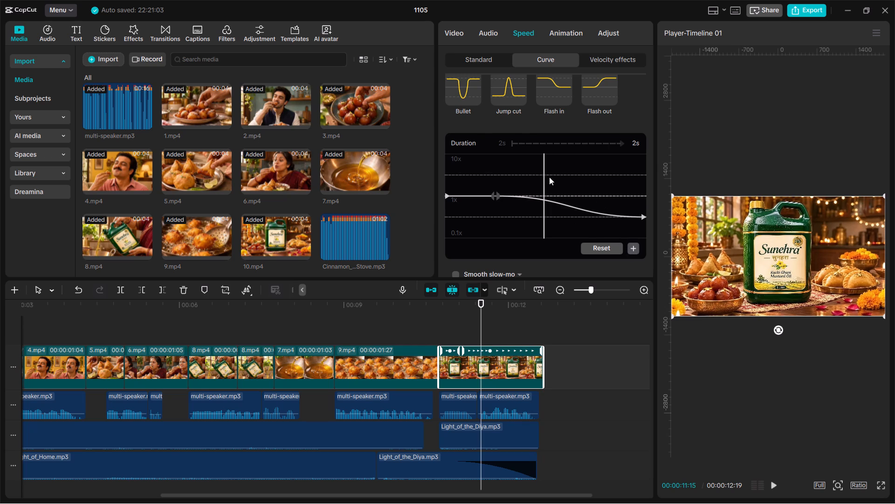
# Enable Smooth slow-mo on 10.mp4 using the Optical flow method, and play back the timeline to check it.
pyautogui.scroll(-3, 558, 237)
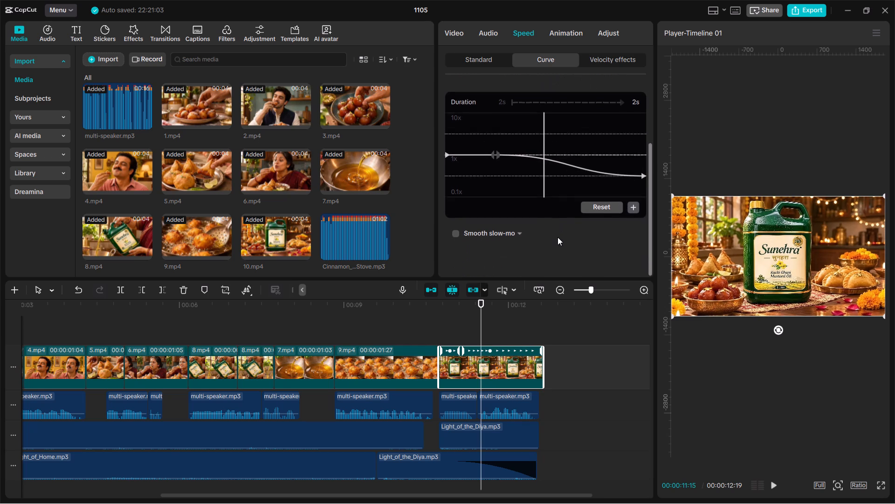
pyautogui.click(455, 230)
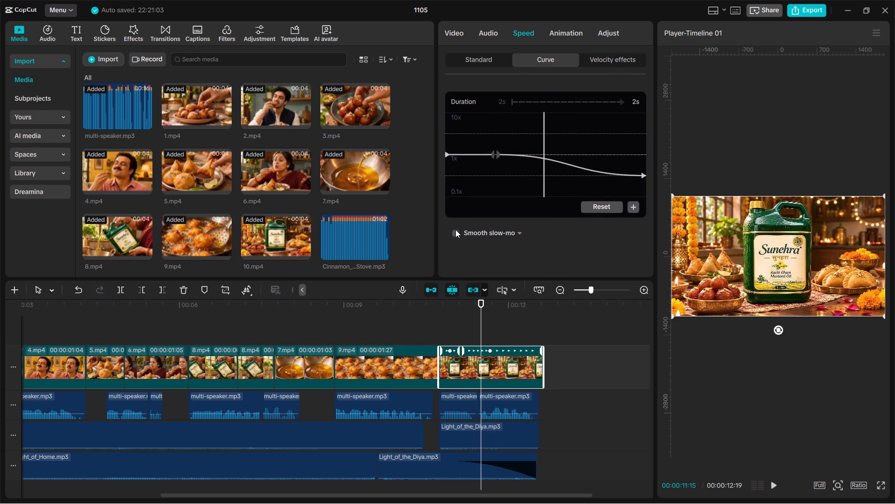
pyautogui.click(452, 231)
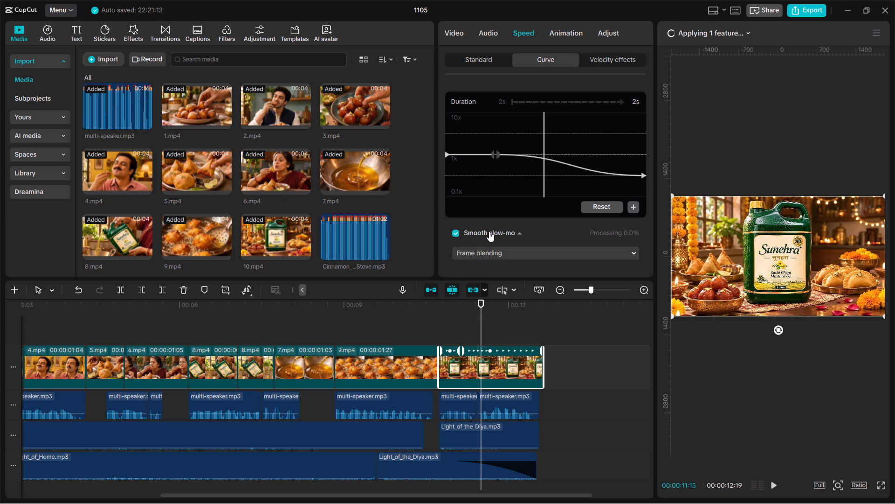
pyautogui.click(489, 231)
pyautogui.click(489, 233)
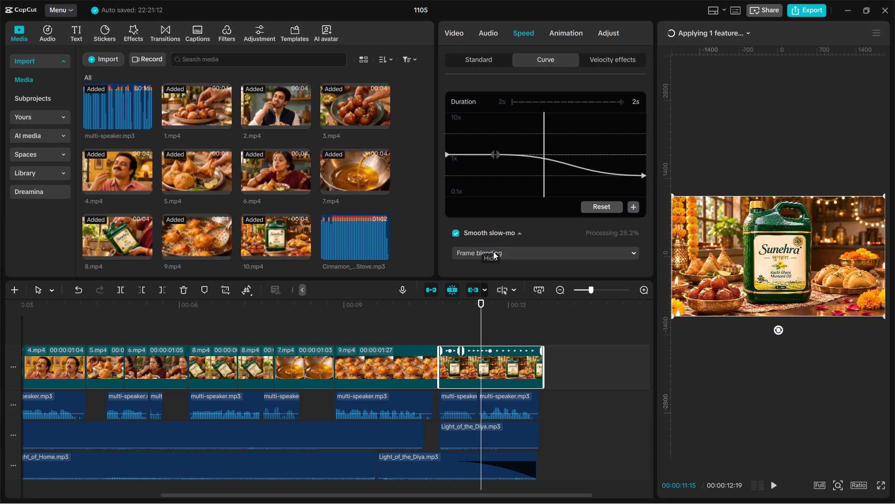
pyautogui.click(493, 252)
pyautogui.click(491, 302)
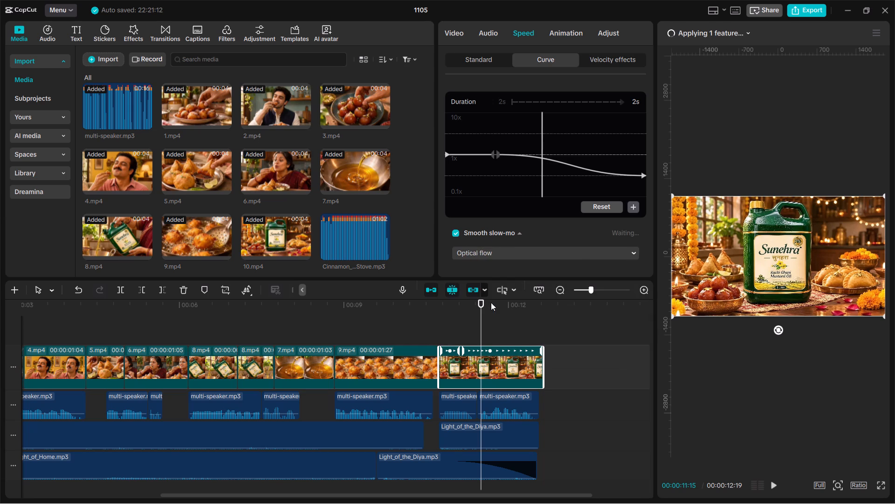
pyautogui.click(508, 253)
pyautogui.click(508, 253)
pyautogui.moveTo(482, 316); pyautogui.dragTo(471, 317)
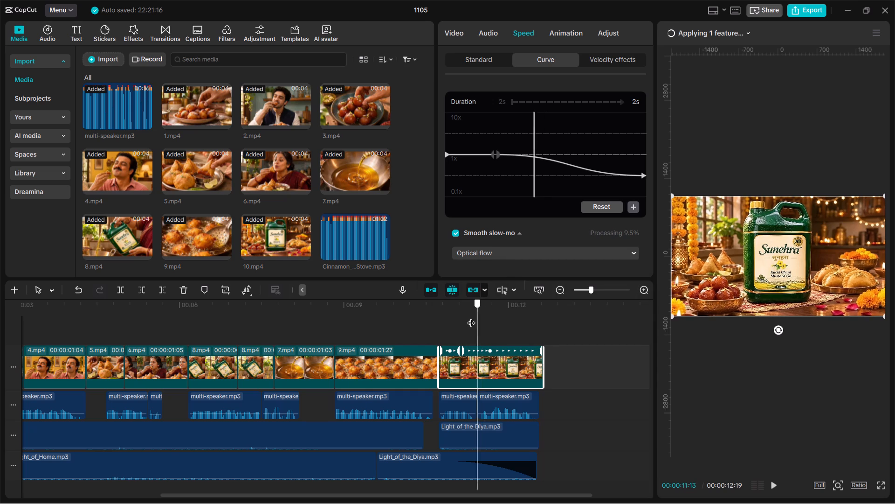
pyautogui.moveTo(471, 317); pyautogui.dragTo(2, 444)
pyautogui.press('space')
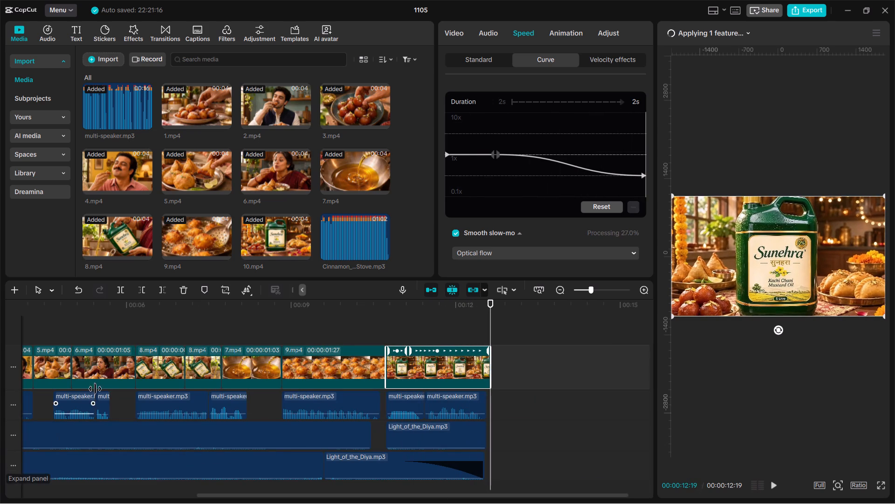
# Remove the last inner point from 10.mp4's speed curve and lower its end point to about 0.39x.
pyautogui.click(497, 151)
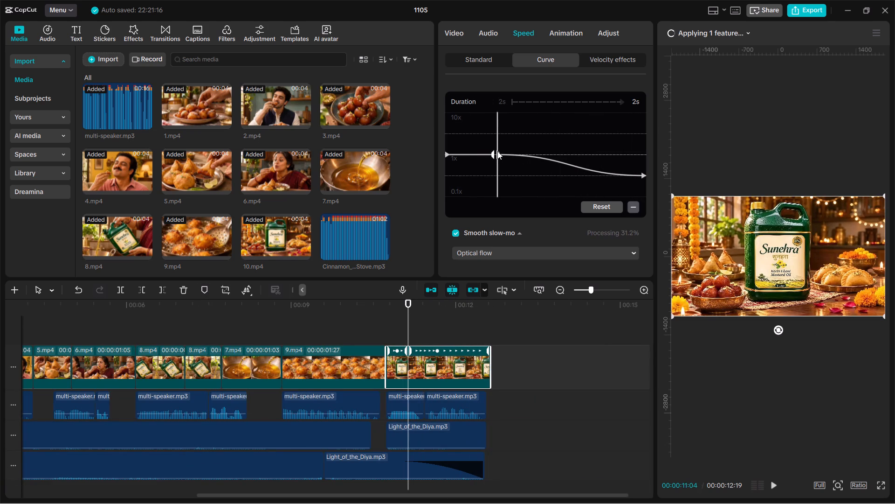
pyautogui.click(633, 208)
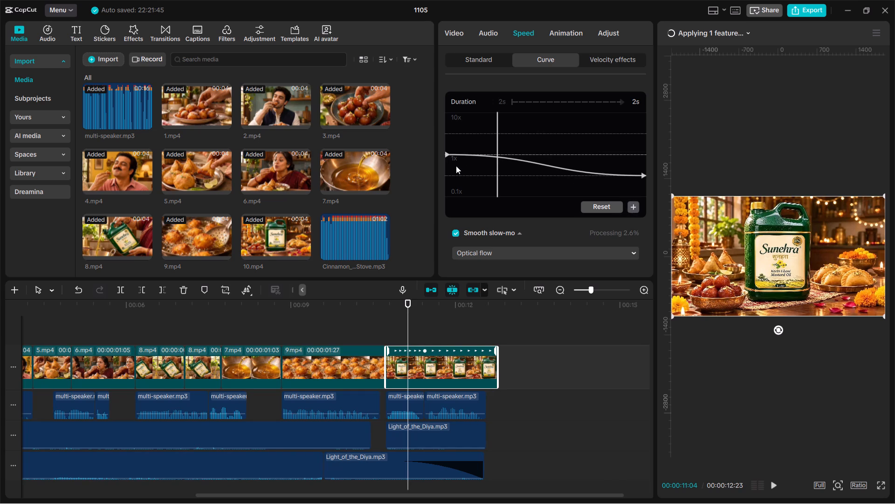
pyautogui.click(445, 153)
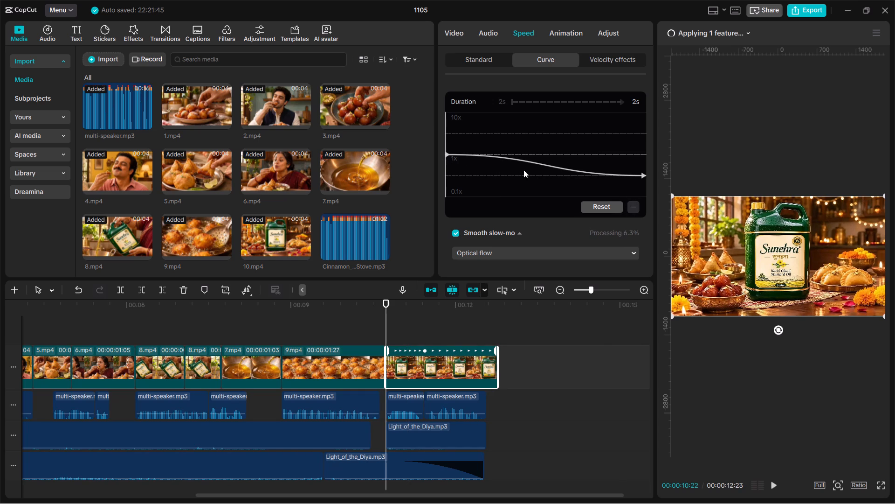
pyautogui.moveTo(644, 176); pyautogui.dragTo(644, 183)
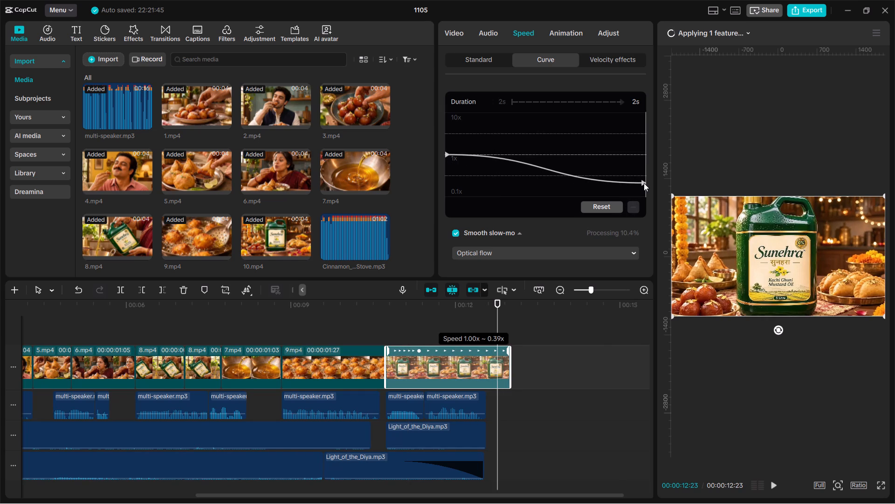
pyautogui.moveTo(644, 183); pyautogui.dragTo(644, 183)
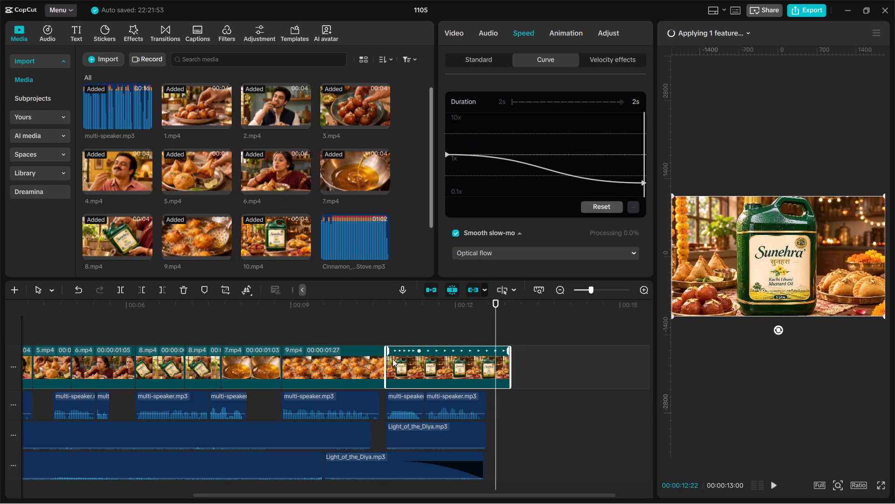
# Play back the slowed 10.mp4 ending, and replay the advert from the start up to the beginning of 9.mp4.
pyautogui.click(378, 322)
pyautogui.press('space')
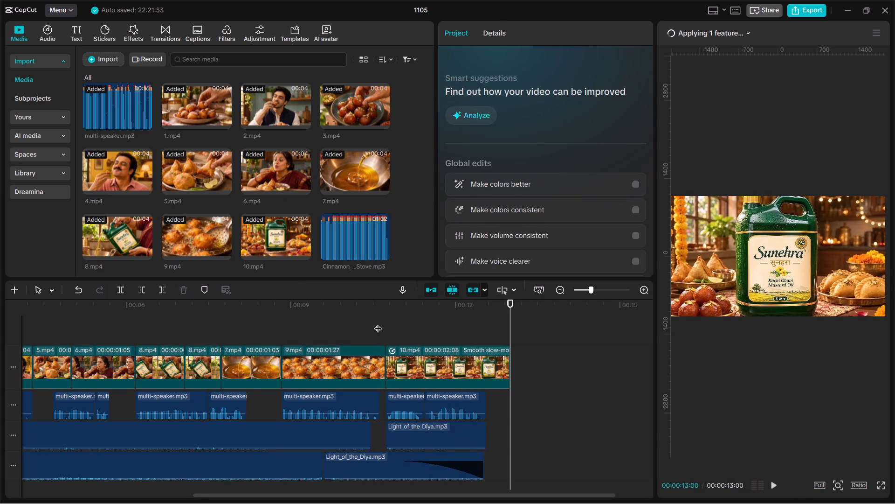
pyautogui.press('space')
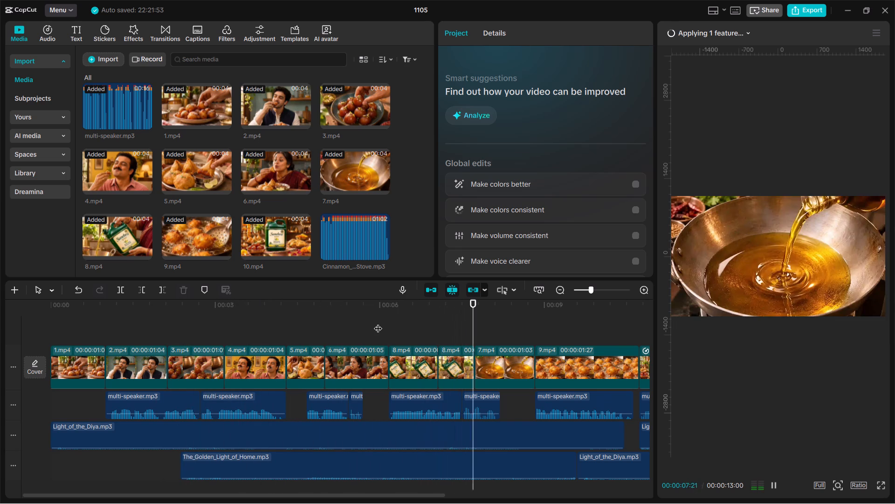
pyautogui.press('space')
pyautogui.press('space')
pyautogui.press('space')
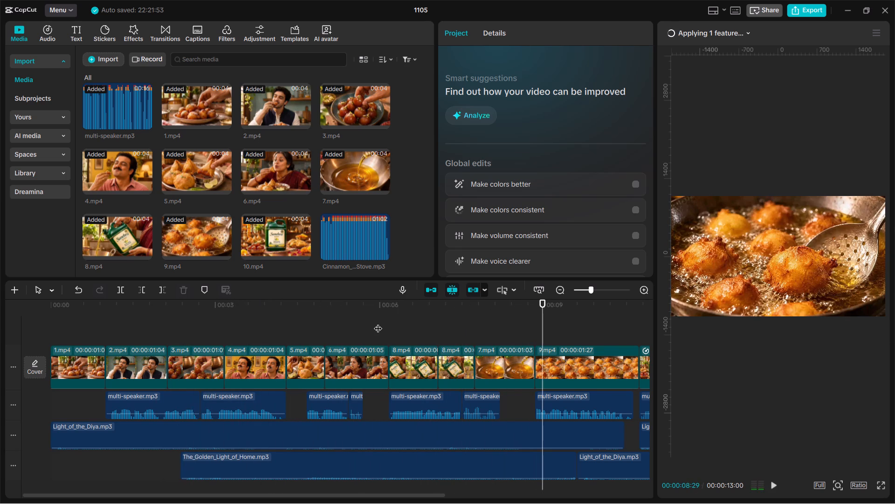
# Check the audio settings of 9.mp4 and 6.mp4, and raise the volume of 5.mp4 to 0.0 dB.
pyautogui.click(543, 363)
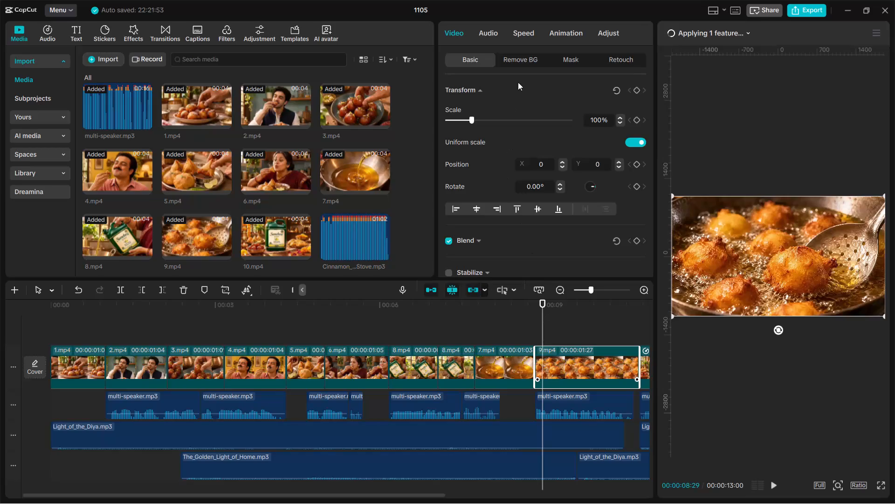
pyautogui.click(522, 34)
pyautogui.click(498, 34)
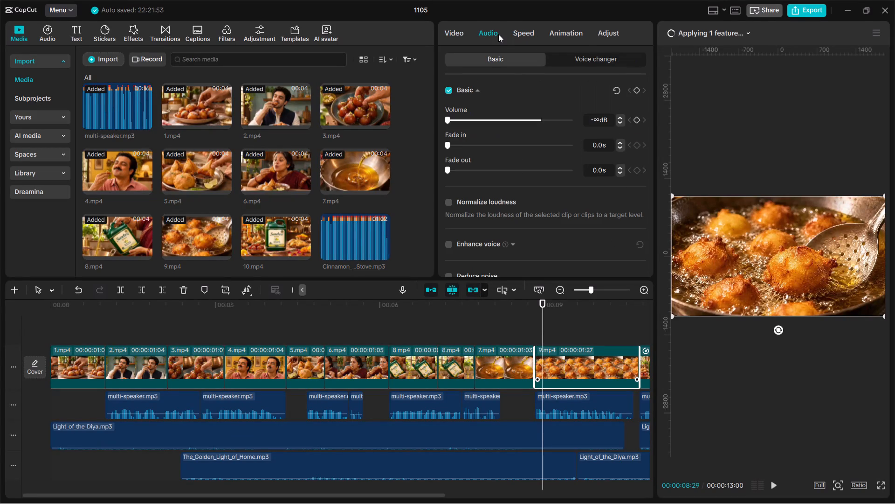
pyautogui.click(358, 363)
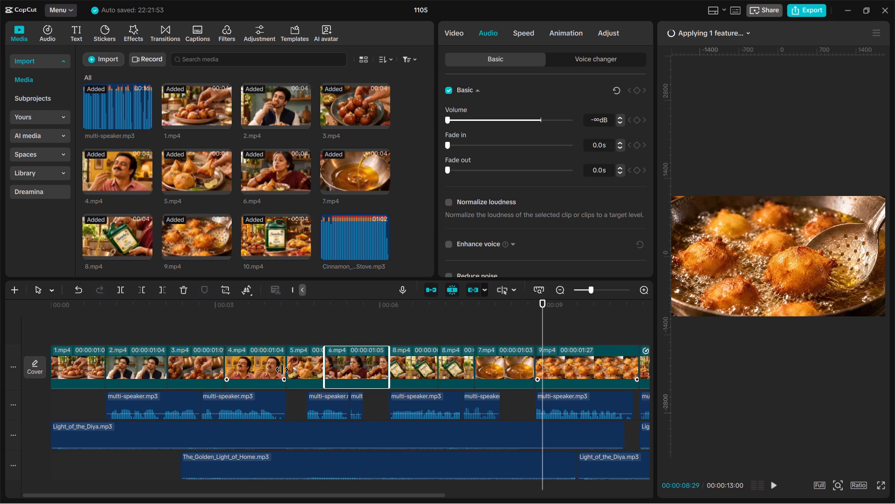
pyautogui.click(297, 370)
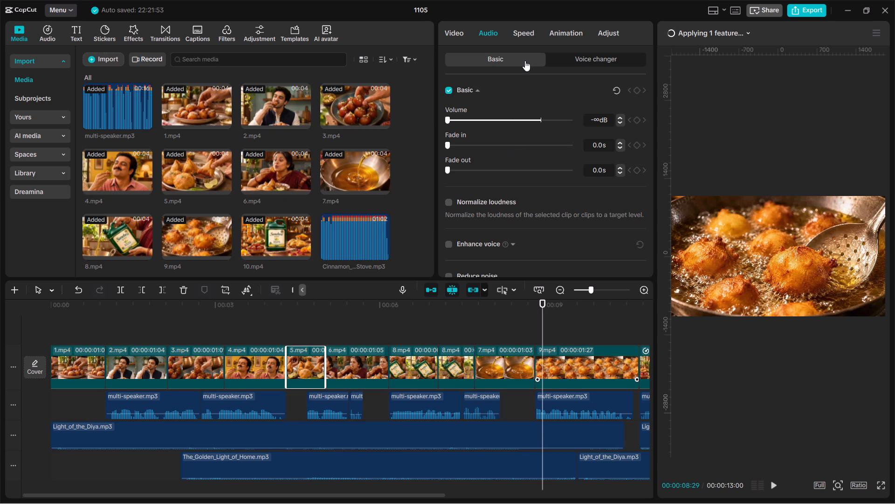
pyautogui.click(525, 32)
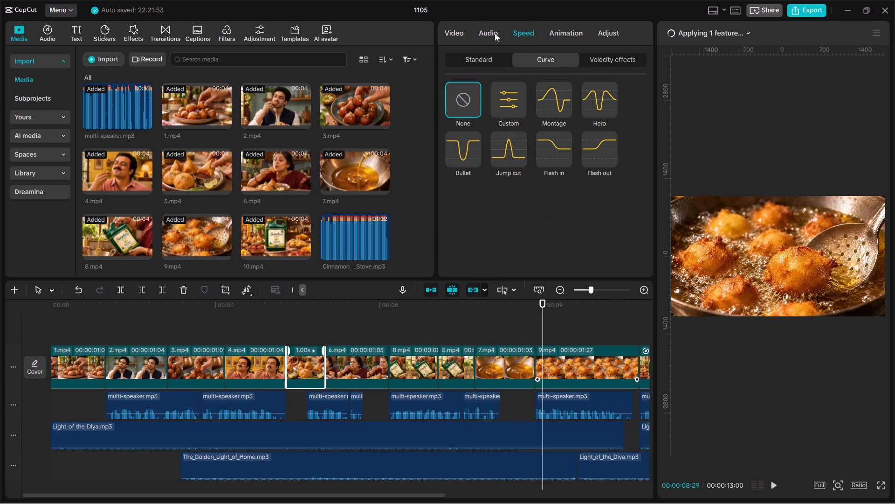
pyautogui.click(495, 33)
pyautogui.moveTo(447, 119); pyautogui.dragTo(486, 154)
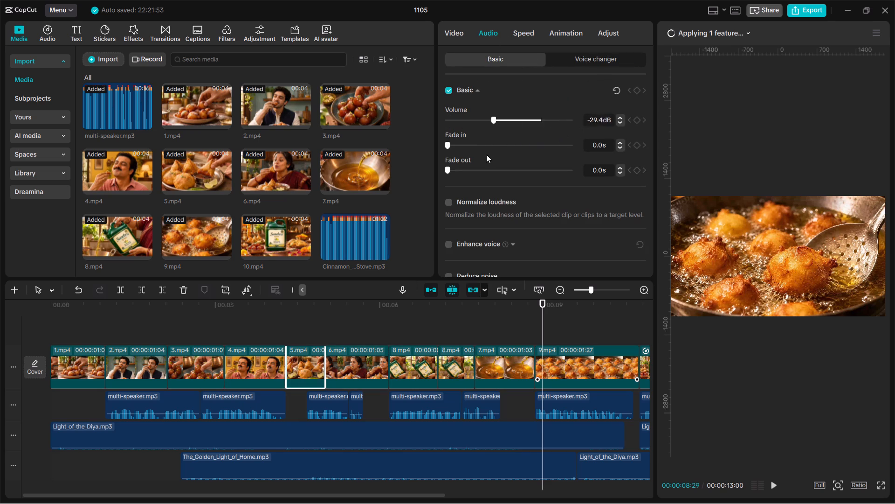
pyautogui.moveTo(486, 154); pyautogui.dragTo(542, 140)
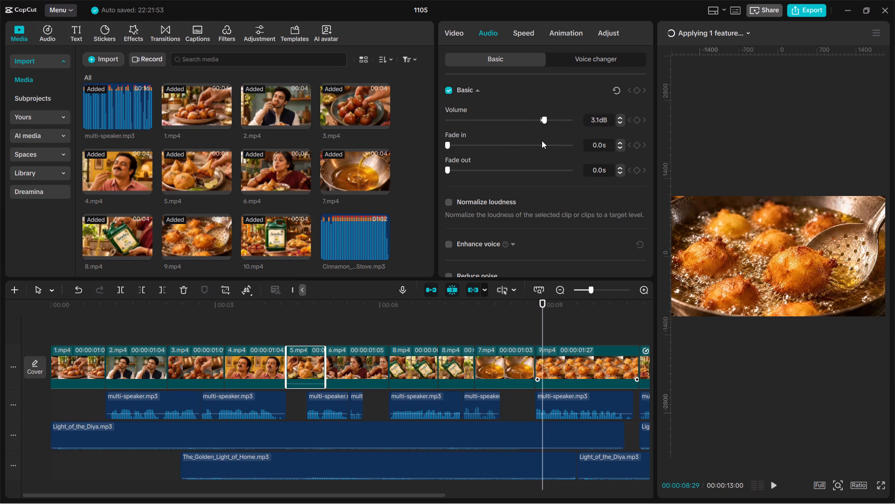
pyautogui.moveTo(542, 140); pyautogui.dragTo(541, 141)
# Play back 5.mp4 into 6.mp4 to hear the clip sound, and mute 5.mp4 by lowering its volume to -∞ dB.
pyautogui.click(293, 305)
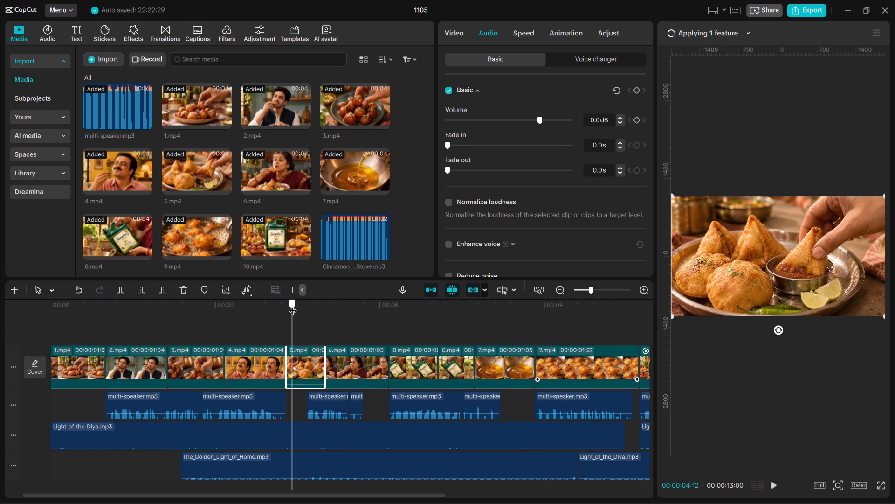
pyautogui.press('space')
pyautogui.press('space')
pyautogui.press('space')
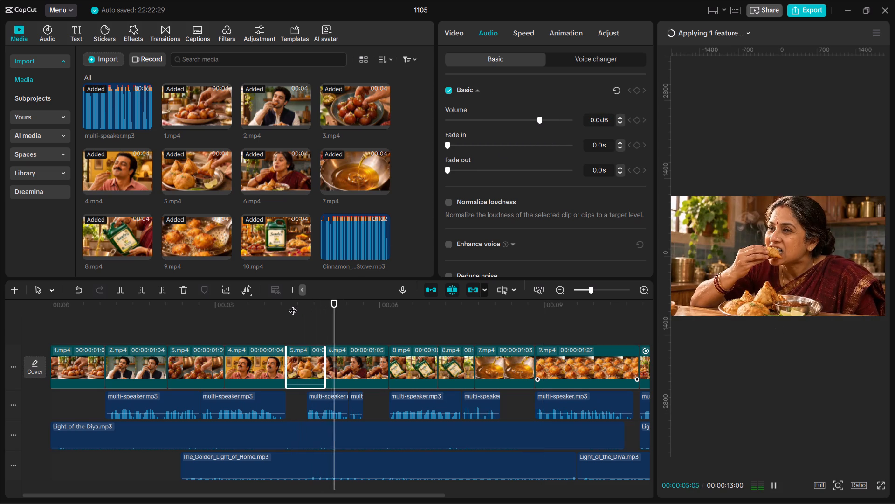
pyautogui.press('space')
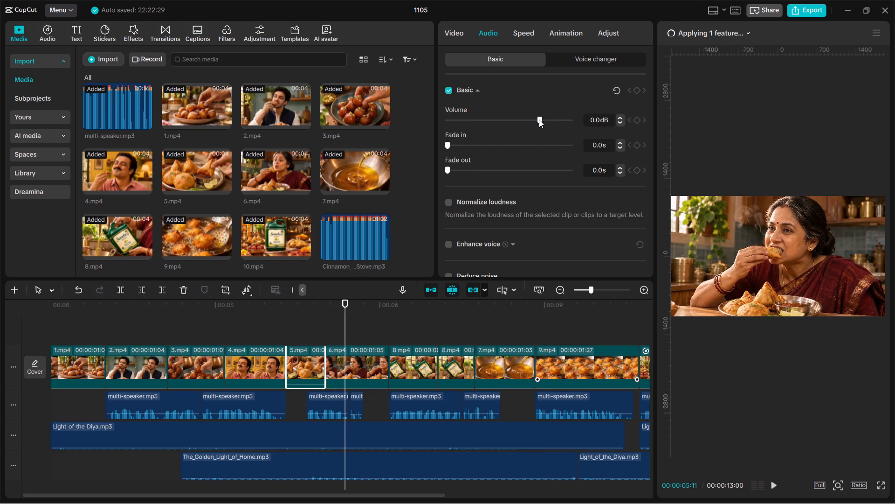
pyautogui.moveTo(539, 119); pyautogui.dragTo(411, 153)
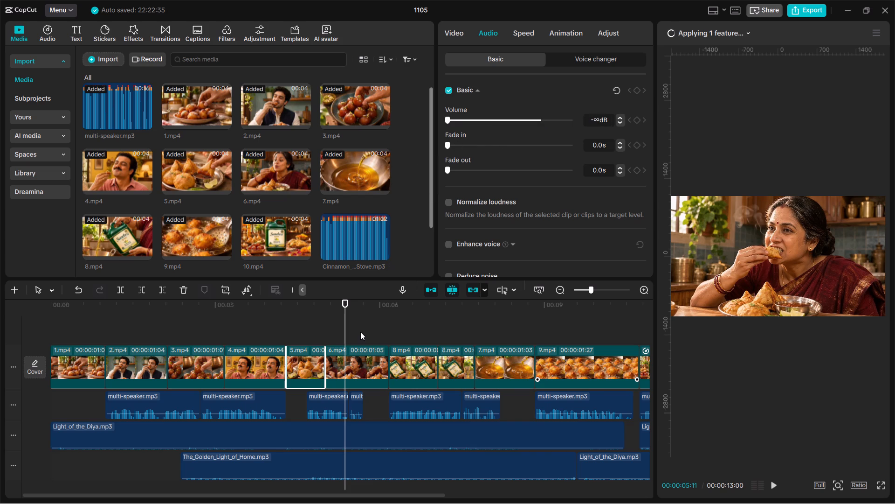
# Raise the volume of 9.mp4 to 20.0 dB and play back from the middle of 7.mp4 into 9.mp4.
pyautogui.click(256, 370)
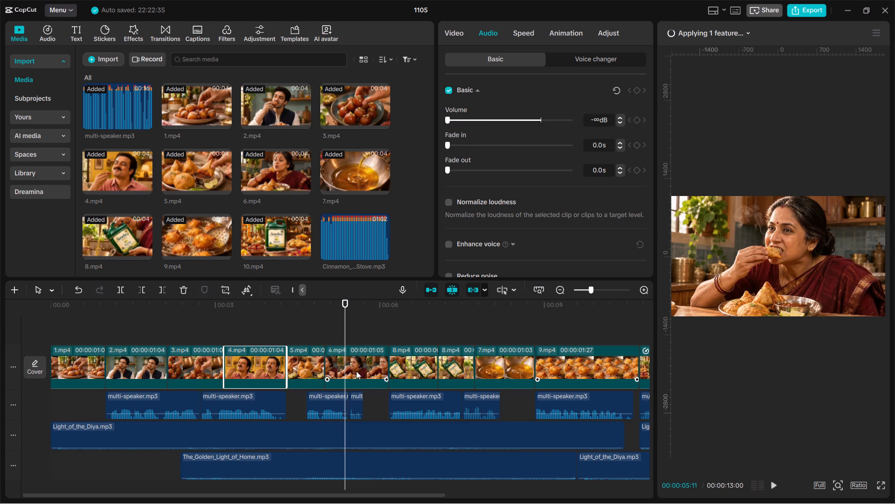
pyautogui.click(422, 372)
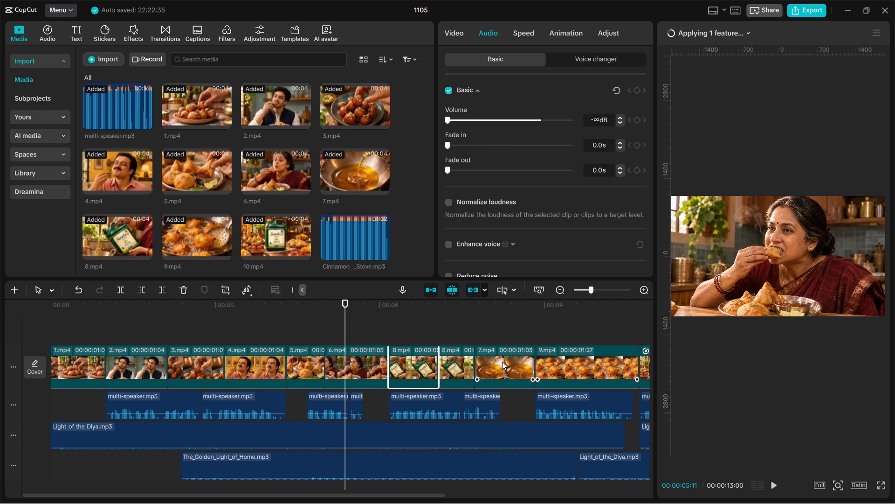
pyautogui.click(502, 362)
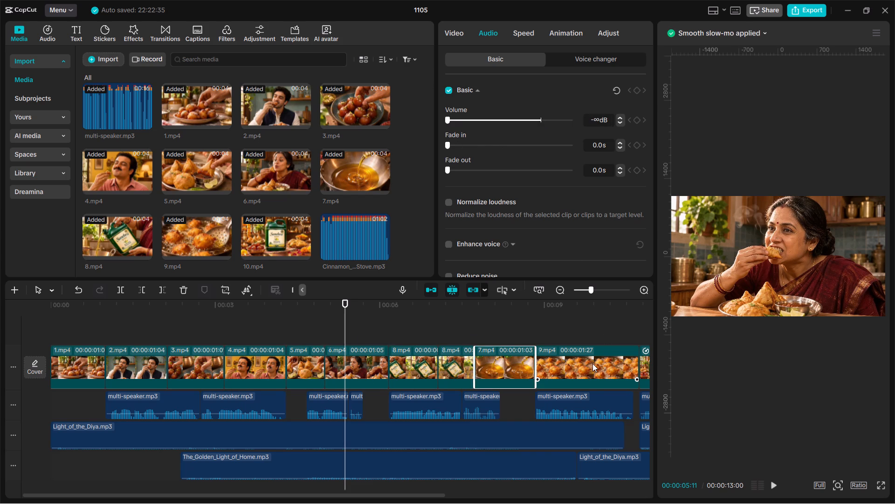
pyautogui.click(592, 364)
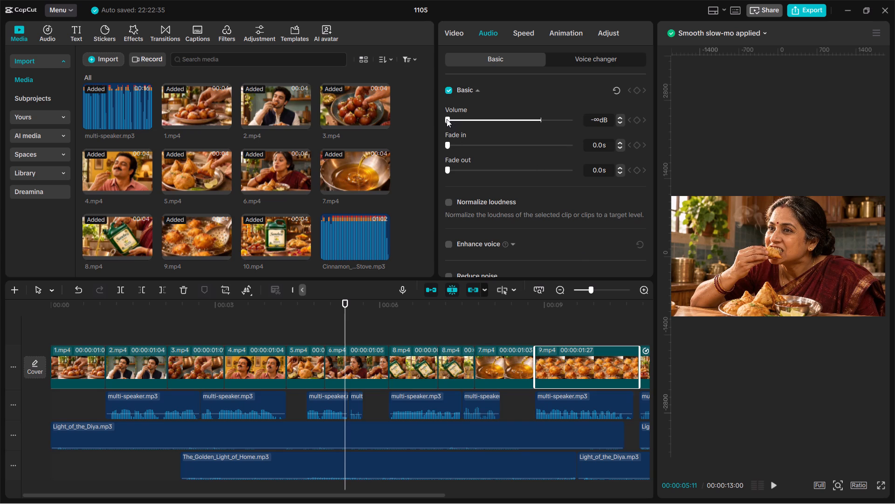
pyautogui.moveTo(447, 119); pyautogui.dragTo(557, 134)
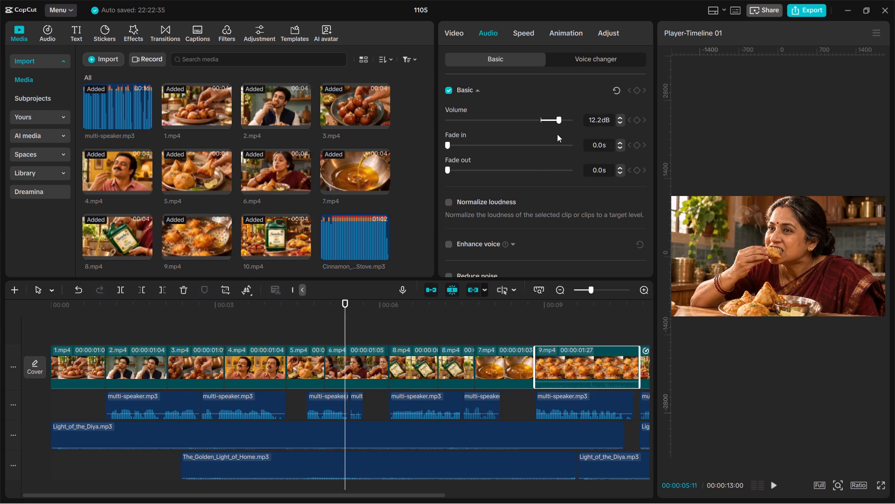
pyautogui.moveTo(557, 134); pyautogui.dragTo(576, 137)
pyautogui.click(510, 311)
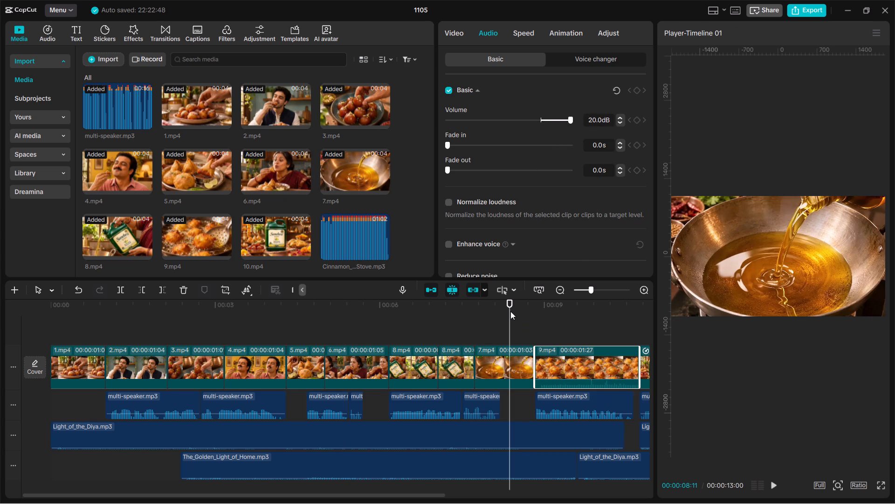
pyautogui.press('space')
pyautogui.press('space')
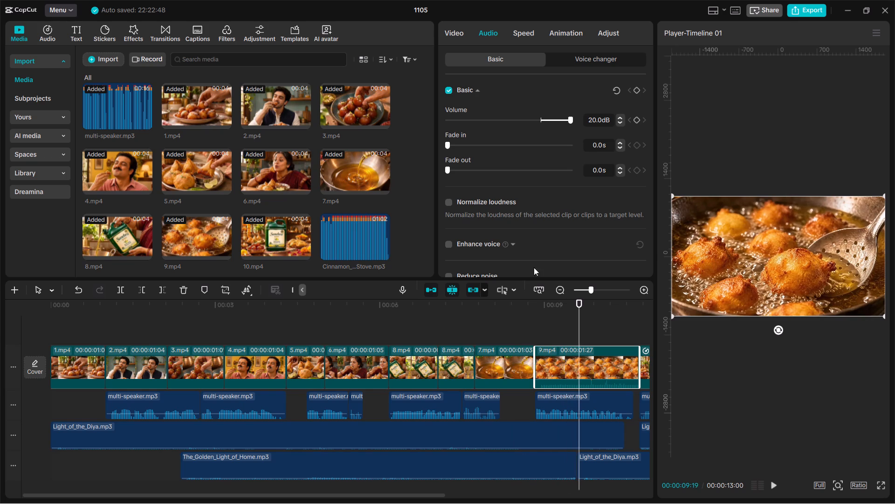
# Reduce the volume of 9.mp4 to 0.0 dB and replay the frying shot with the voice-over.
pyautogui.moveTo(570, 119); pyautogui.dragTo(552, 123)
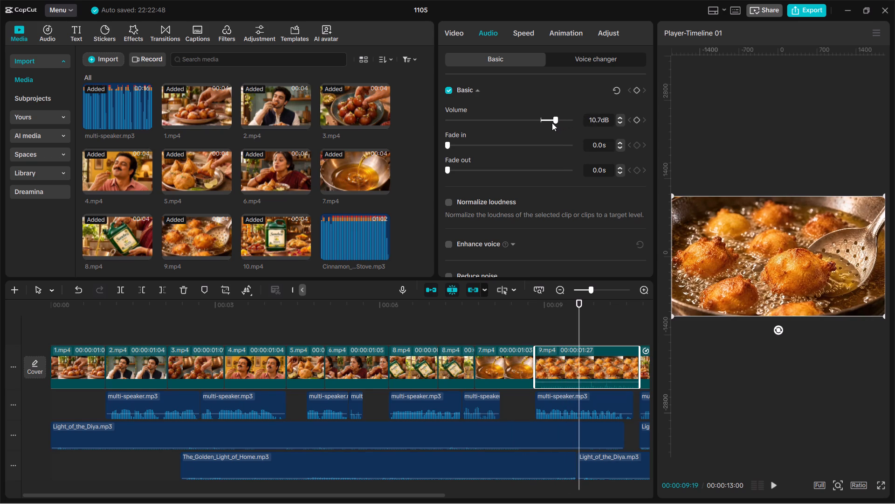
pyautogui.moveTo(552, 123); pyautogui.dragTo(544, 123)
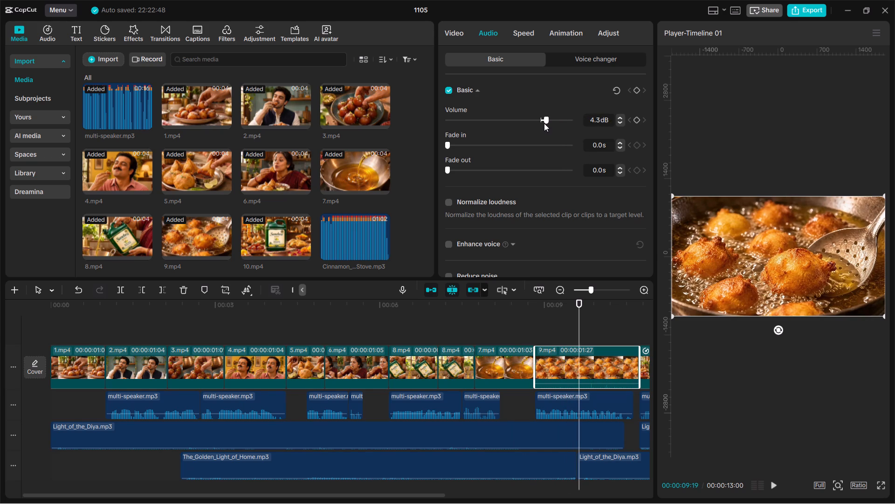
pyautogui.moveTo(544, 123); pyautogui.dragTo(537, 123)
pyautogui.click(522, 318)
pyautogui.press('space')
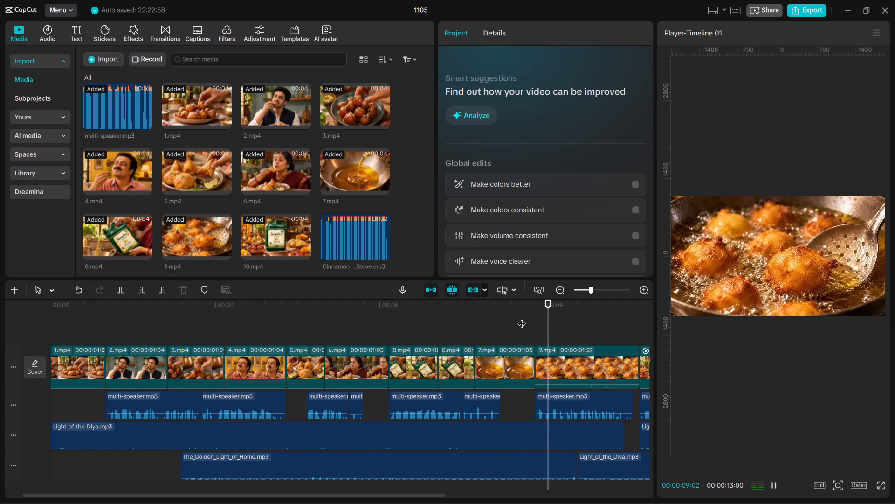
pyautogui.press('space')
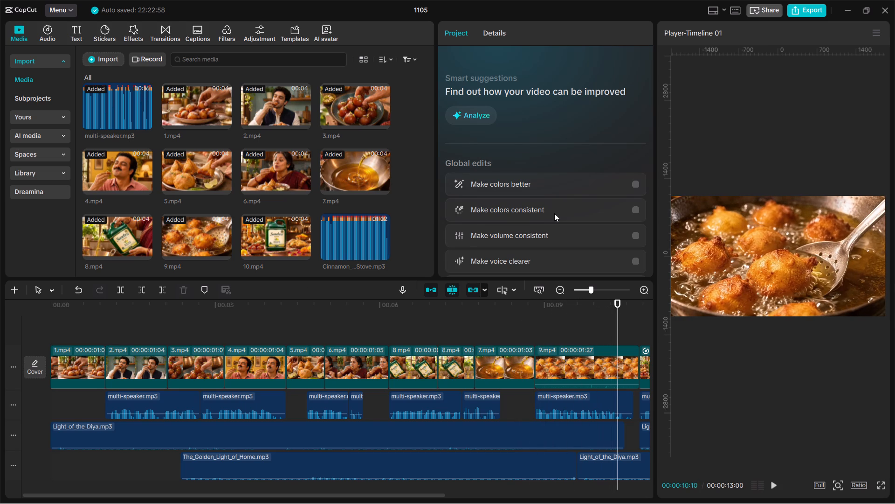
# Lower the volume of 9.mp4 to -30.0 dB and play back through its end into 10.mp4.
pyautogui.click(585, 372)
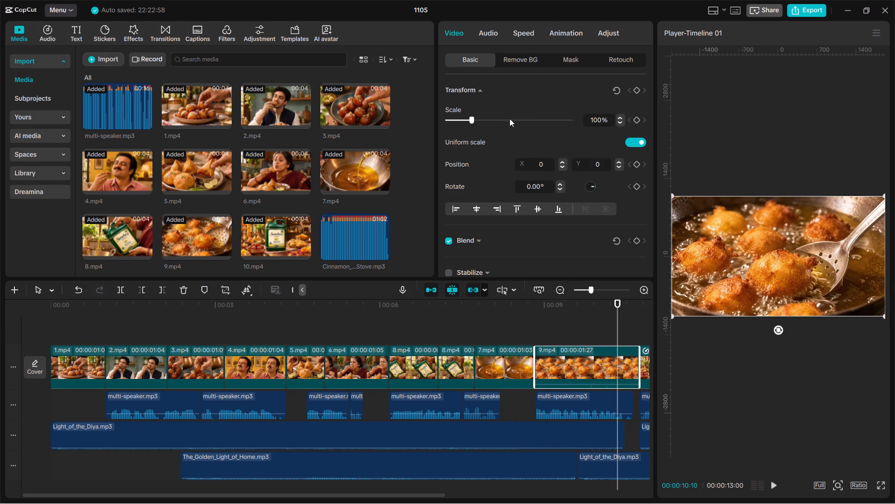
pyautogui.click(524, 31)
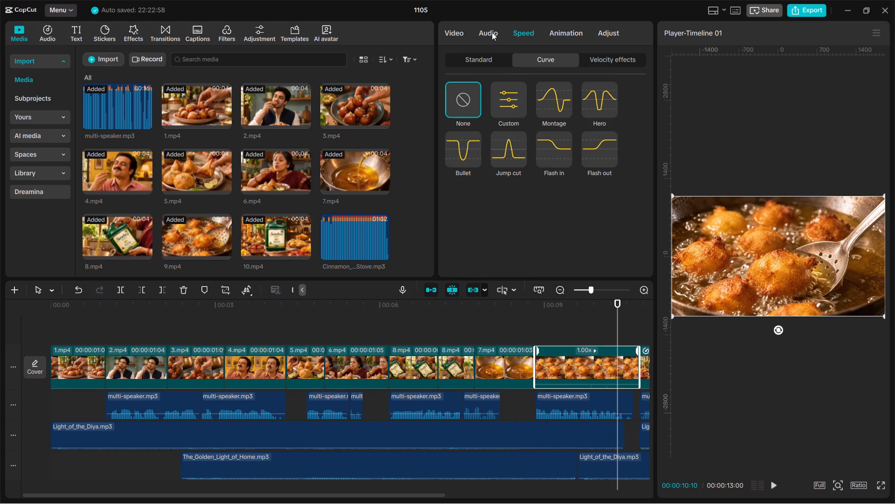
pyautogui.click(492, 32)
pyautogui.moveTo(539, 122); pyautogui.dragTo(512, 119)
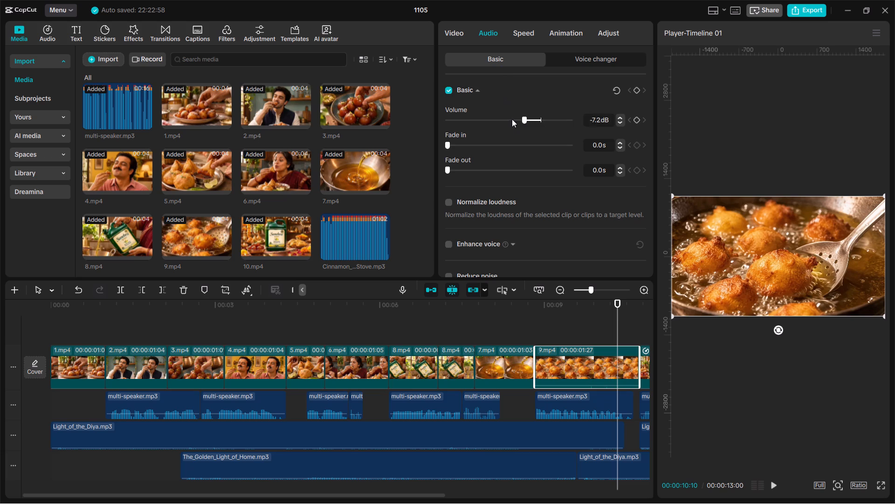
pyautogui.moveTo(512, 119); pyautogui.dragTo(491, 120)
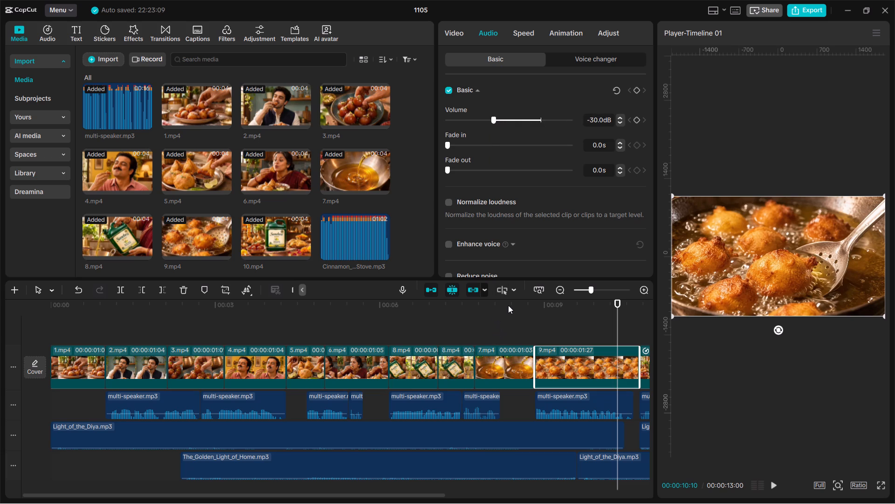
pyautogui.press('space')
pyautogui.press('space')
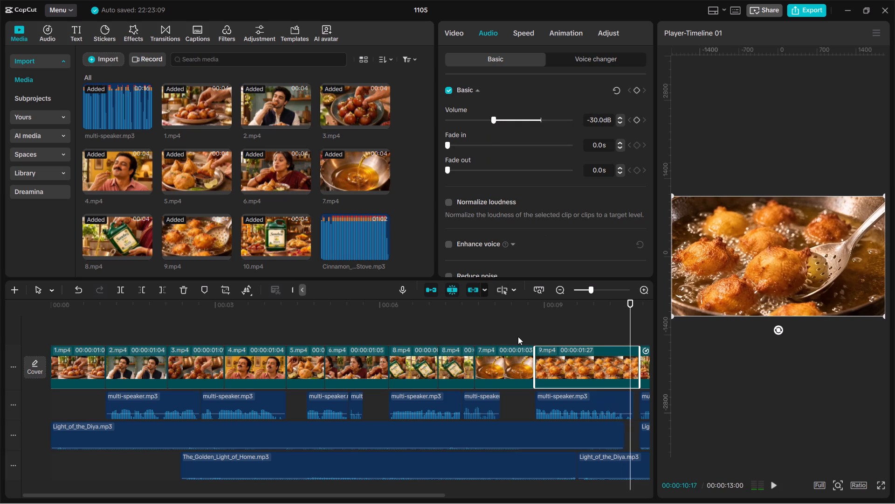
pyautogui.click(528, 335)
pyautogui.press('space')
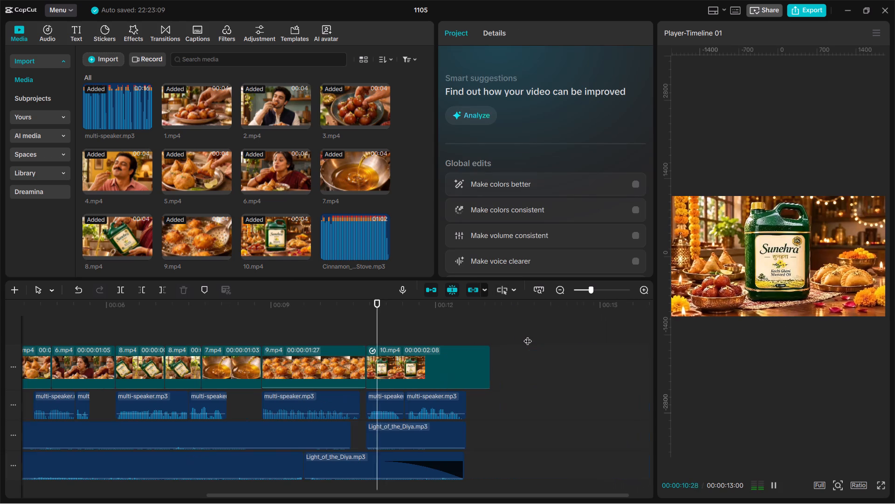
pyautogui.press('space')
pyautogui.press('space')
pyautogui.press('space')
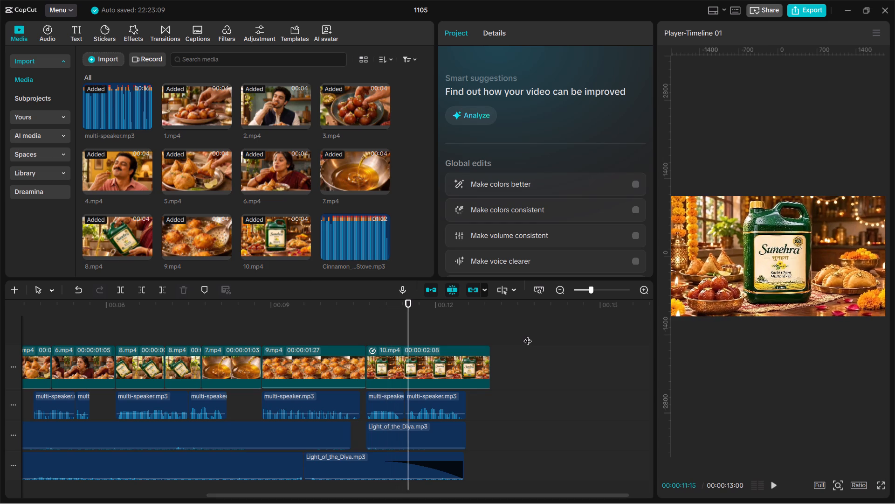
# Mute 9.mp4 by lowering its volume to -∞ dB, and play back from 9.mp4 to the end of the advert.
pyautogui.click(336, 364)
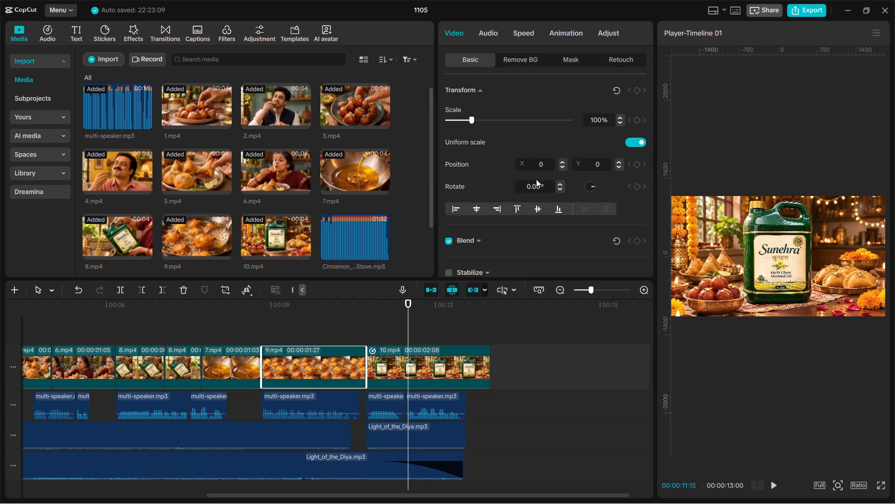
pyautogui.click(519, 33)
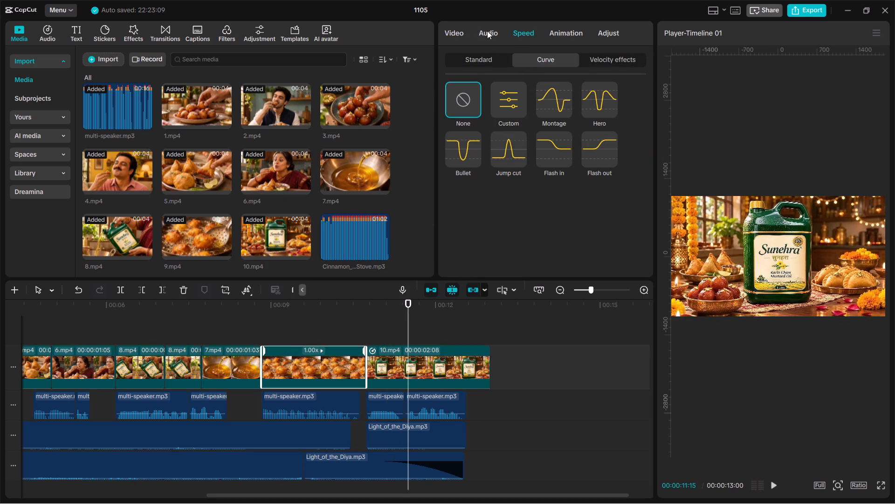
pyautogui.click(487, 31)
pyautogui.moveTo(494, 119); pyautogui.dragTo(403, 126)
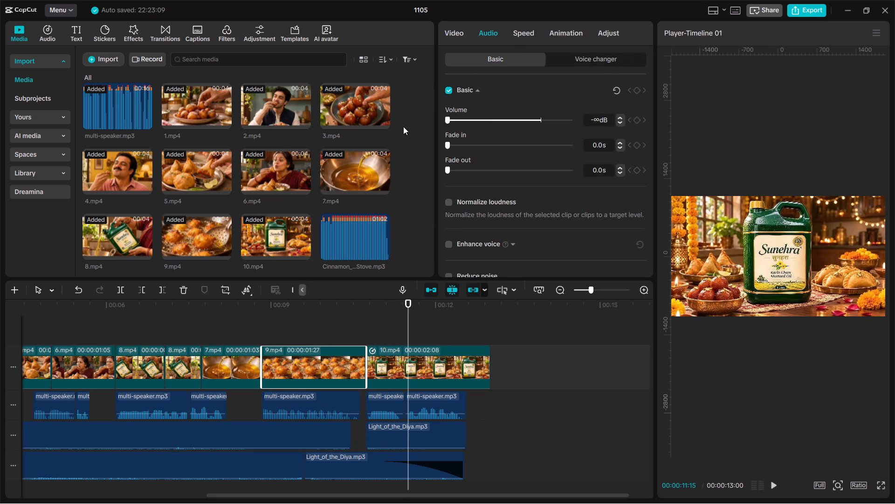
pyautogui.click(288, 301)
pyautogui.press('space')
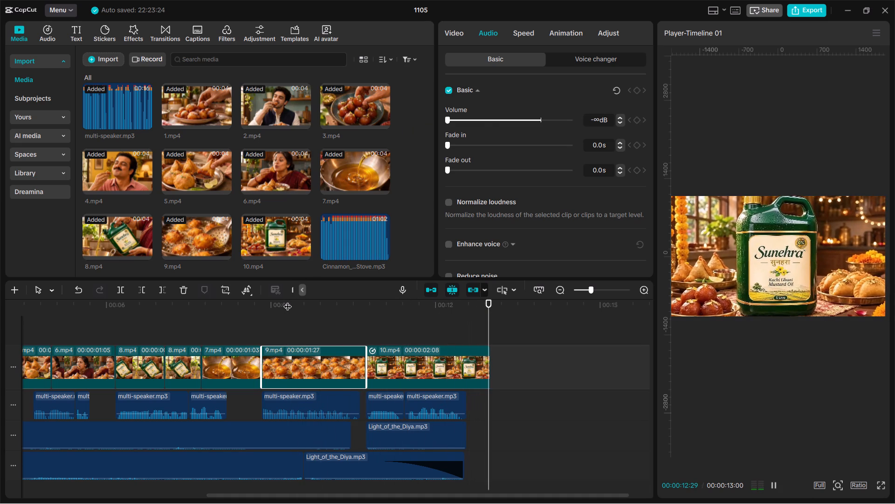
pyautogui.keyDown('ctrl'); pyautogui.scroll(-6, 302, 425); pyautogui.keyUp('ctrl')
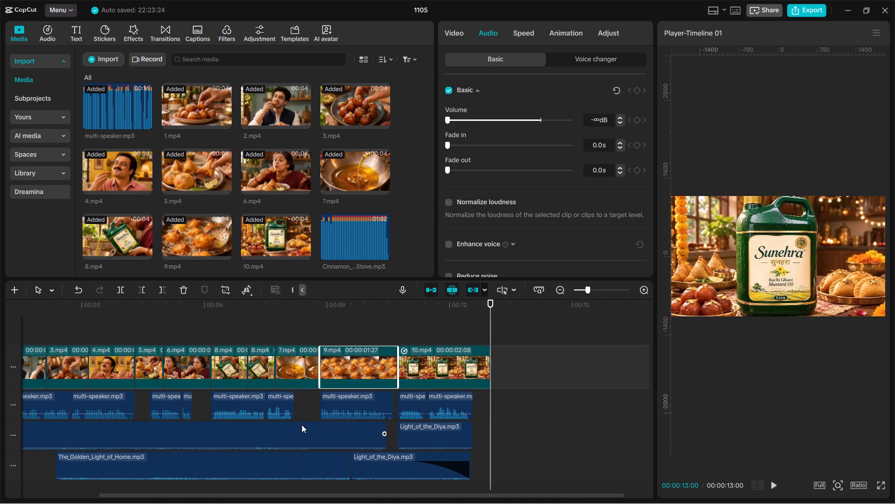
# Play the whole advert from the start to review it with 9.mp4 muted.
pyautogui.keyDown('ctrl'); pyautogui.scroll(-9, 302, 425); pyautogui.keyUp('ctrl')
pyautogui.scroll(-1, 246, 413)
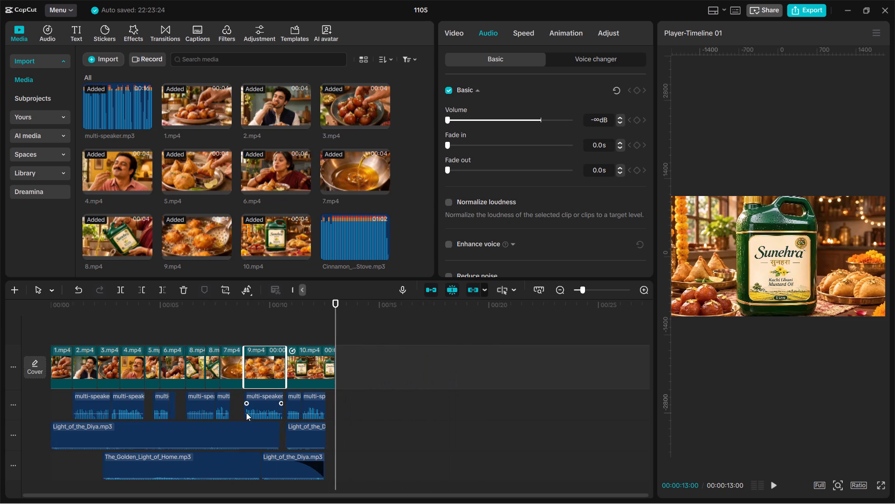
pyautogui.click(45, 317)
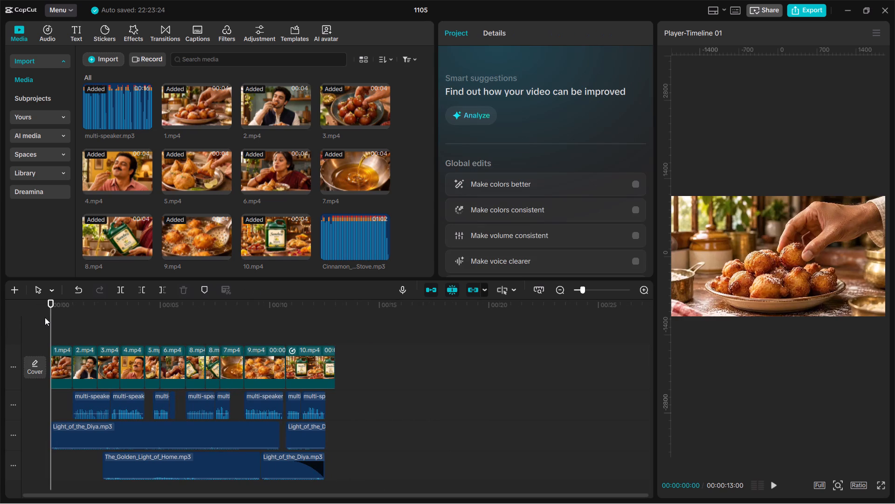
pyautogui.press('space')
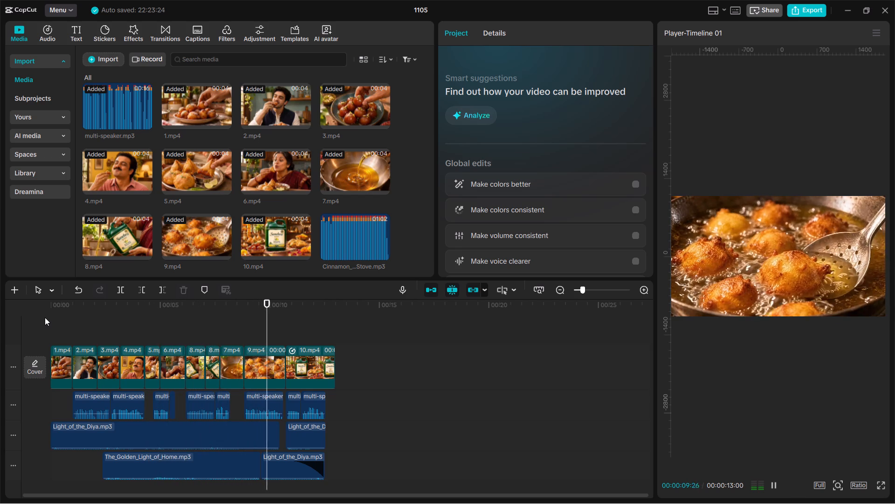
# Replay the passage from the first 8.mp4 piece into 7.mp4 repeatedly to check the cuts against the voice-over.
pyautogui.keyDown('ctrl'); pyautogui.scroll(6, 165, 366); pyautogui.keyUp('ctrl')
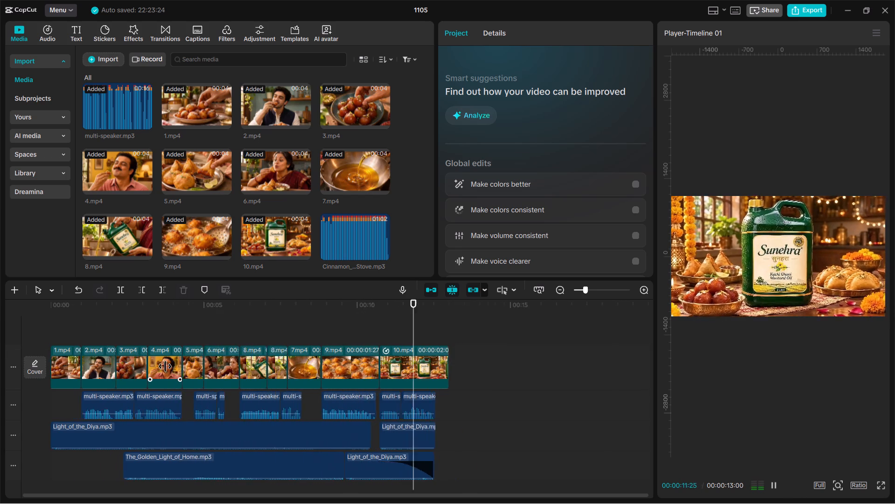
pyautogui.keyDown('ctrl'); pyautogui.scroll(13, 165, 366); pyautogui.keyUp('ctrl')
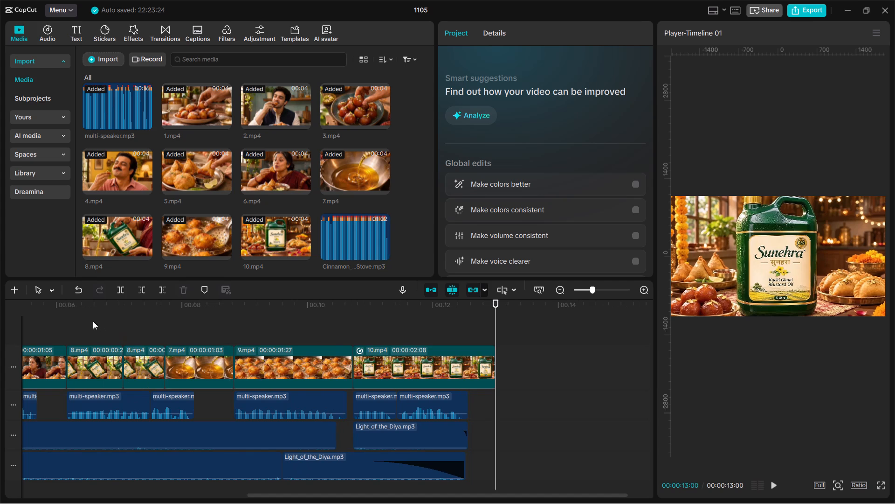
pyautogui.click(78, 325)
pyautogui.press('space')
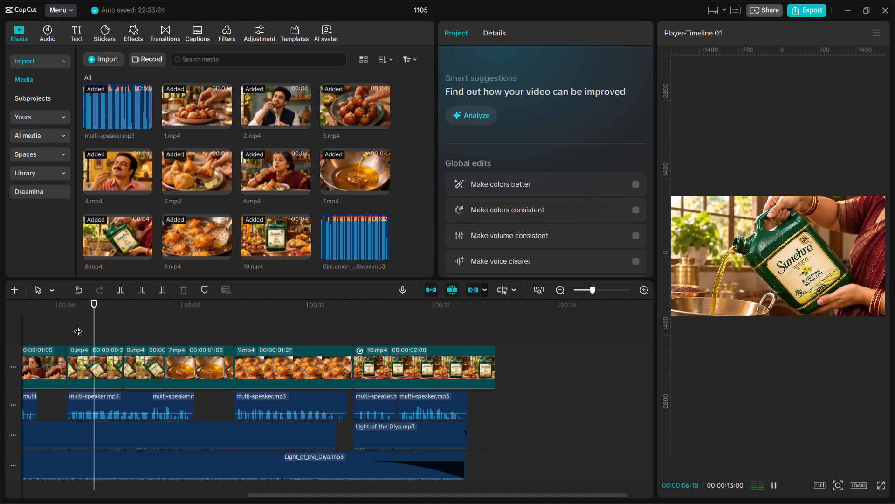
pyautogui.press('space')
pyautogui.press('space')
pyautogui.press('space')
pyautogui.press('space')
pyautogui.press('space')
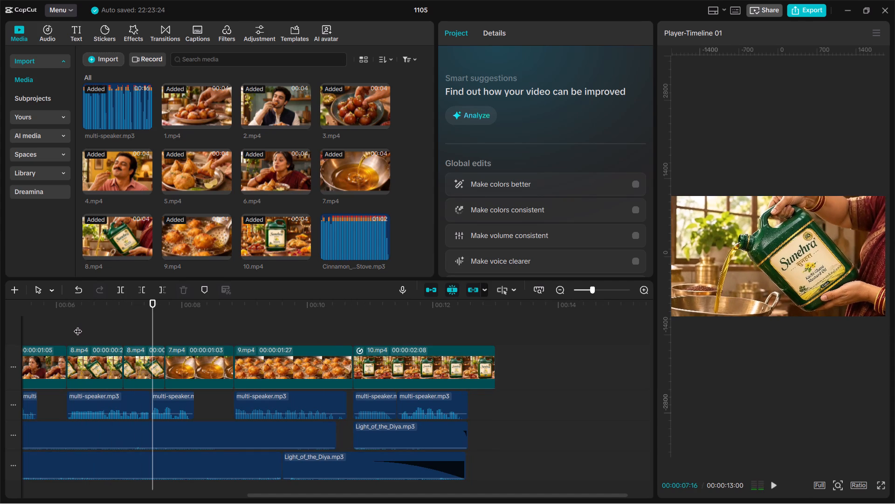
pyautogui.press('space')
pyautogui.press('space')
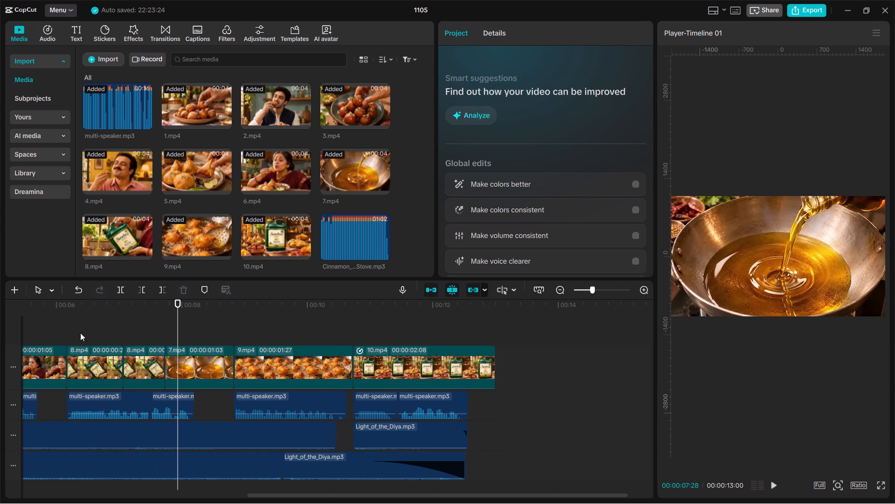
pyautogui.click(103, 327)
pyautogui.press('space')
pyautogui.press('space')
pyautogui.press('space')
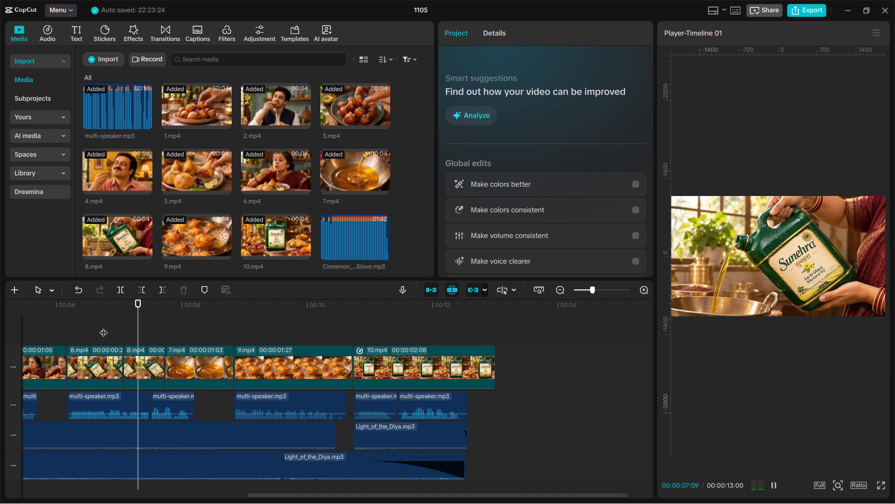
pyautogui.press('space')
pyautogui.press('space')
pyautogui.press('space')
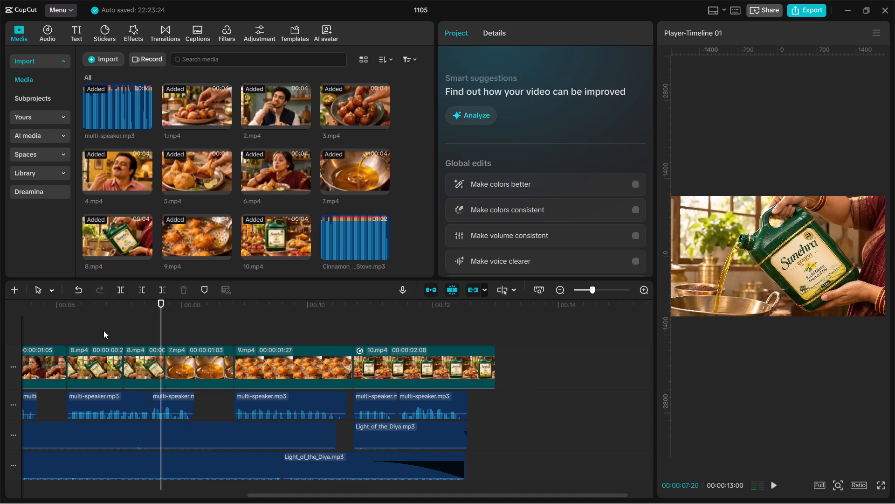
# Delete the second 8.mp4 piece, directly before 7.mp4, from the main track.
pyautogui.click(138, 368)
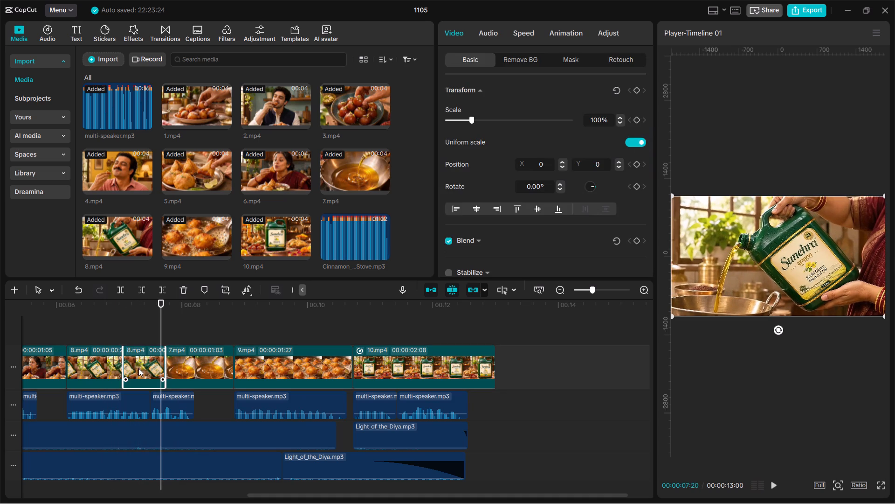
pyautogui.press('Delete')
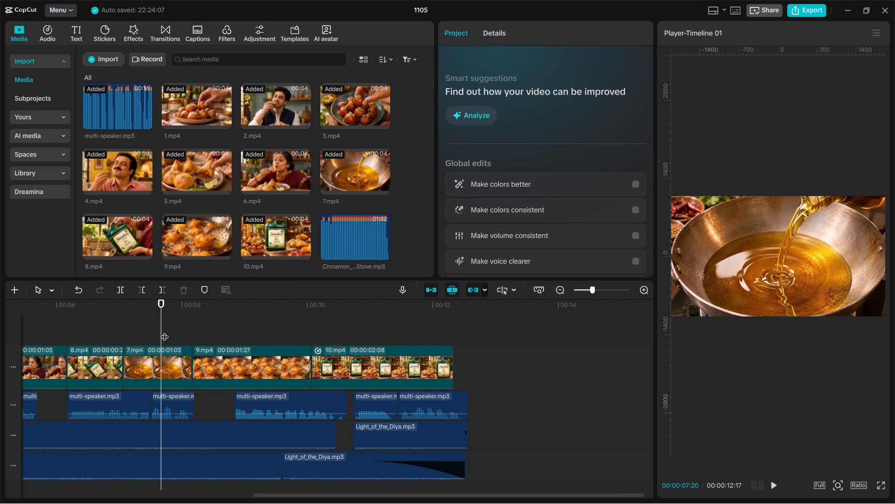
# Move the multi-speaker.mp3 clip for the frying shot earlier, starting at about 8.5 s, beneath 9.mp4.
pyautogui.moveTo(323, 405); pyautogui.dragTo(312, 404)
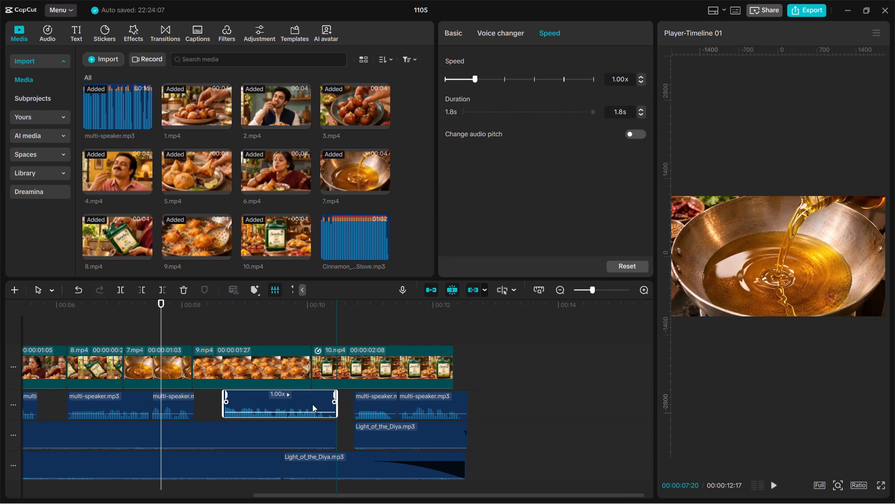
pyautogui.moveTo(319, 409); pyautogui.dragTo(309, 408)
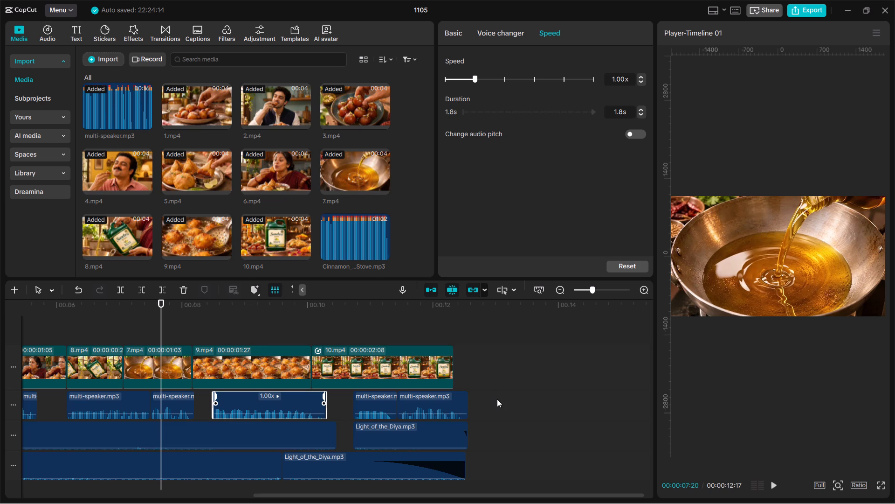
# Move the last two multi-speaker.mp3 clips and the Light_of_the_Diya.mp3 clip below them earlier together, ending level with 10.mp4.
pyautogui.moveTo(497, 406); pyautogui.dragTo(394, 426)
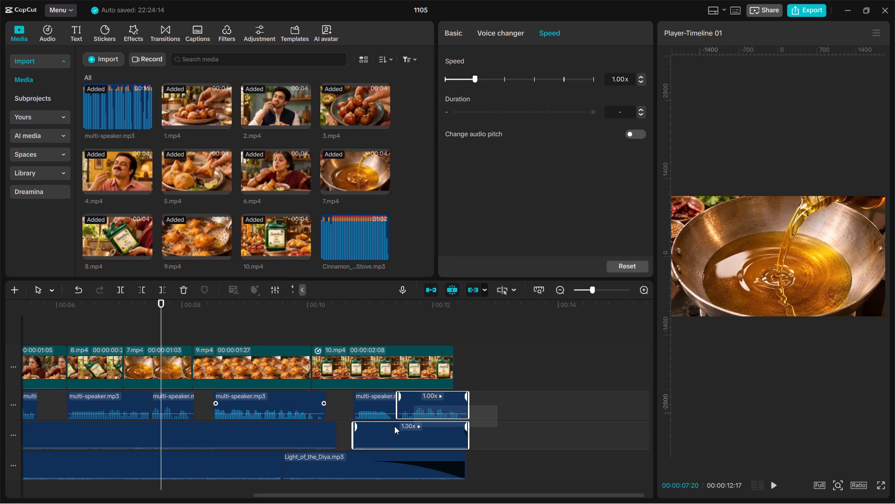
pyautogui.moveTo(394, 426); pyautogui.dragTo(374, 420)
pyautogui.click(518, 382)
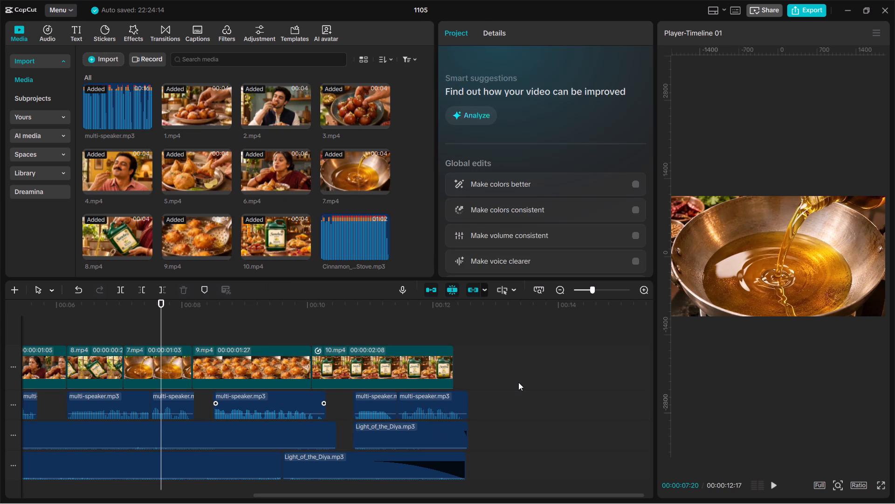
pyautogui.moveTo(512, 390); pyautogui.dragTo(384, 432)
pyautogui.moveTo(426, 429); pyautogui.dragTo(412, 429)
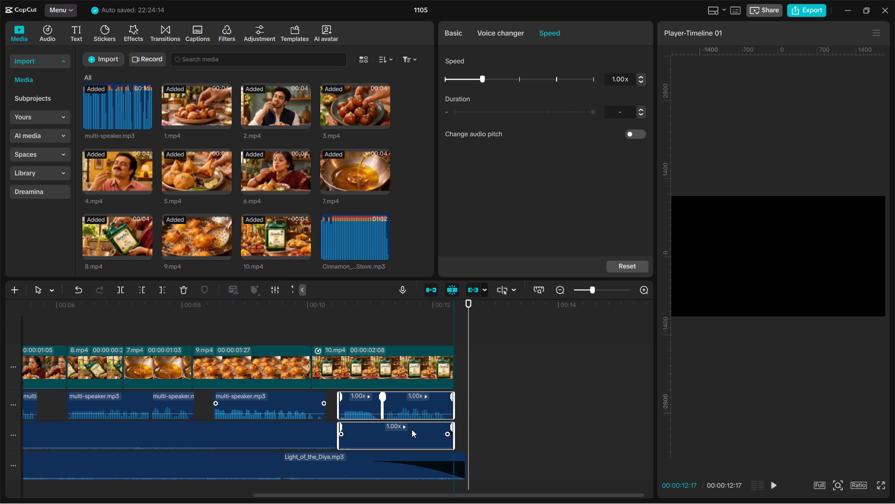
pyautogui.moveTo(412, 429); pyautogui.dragTo(412, 429)
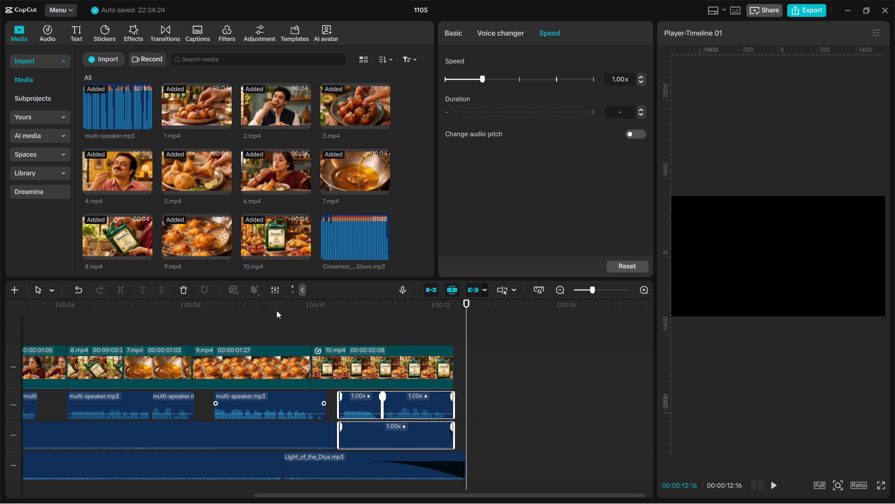
# Play the full advert from the start twice to check the shifted voice-over and music against the shots.
pyautogui.moveTo(104, 316); pyautogui.dragTo(22, 320)
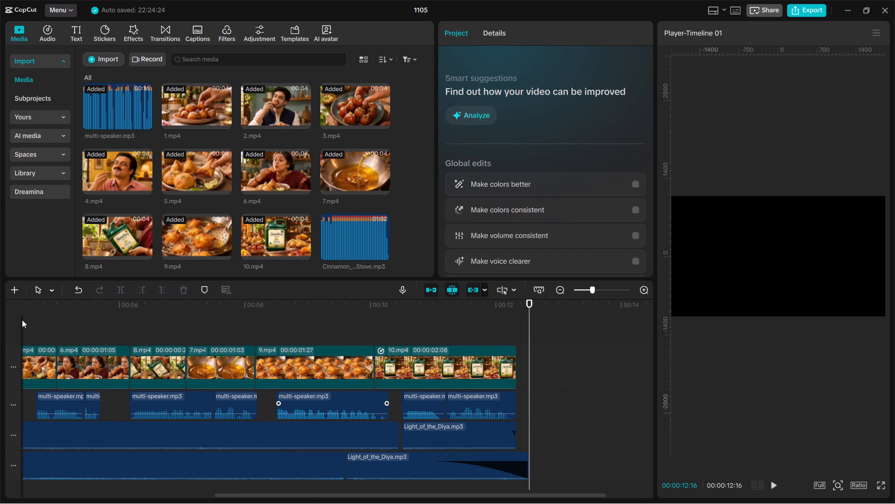
pyautogui.hscroll(3, 22, 320)
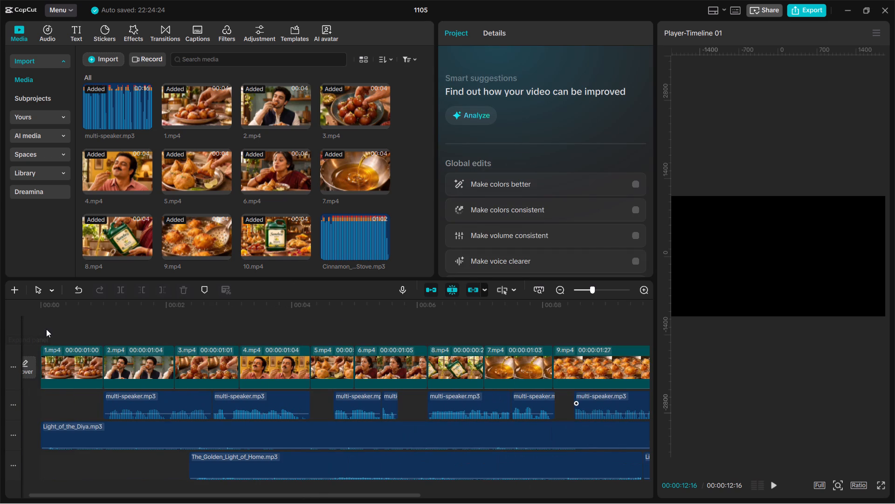
pyautogui.click(46, 329)
pyautogui.press('space')
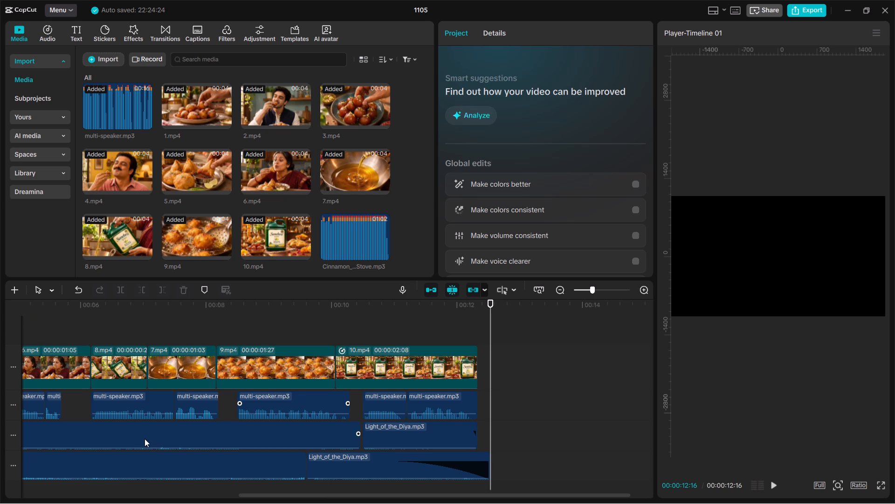
pyautogui.scroll(-1, 145, 439)
pyautogui.hscroll(4, 145, 439)
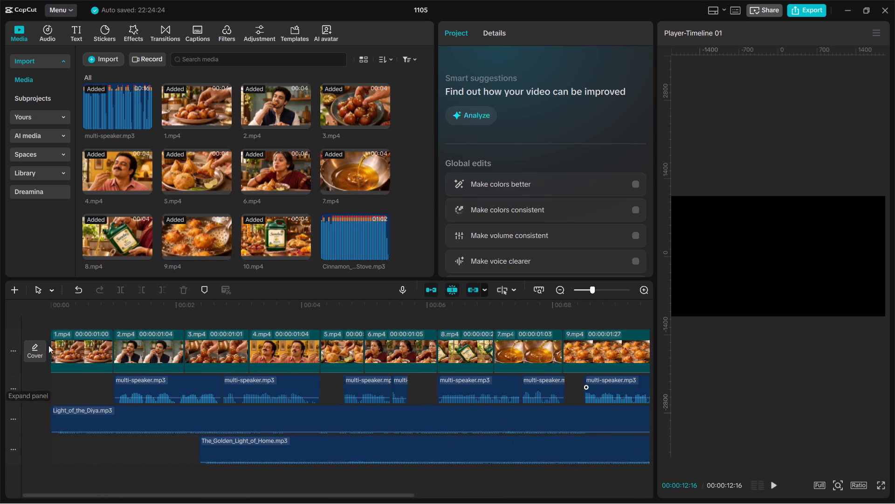
pyautogui.click(50, 318)
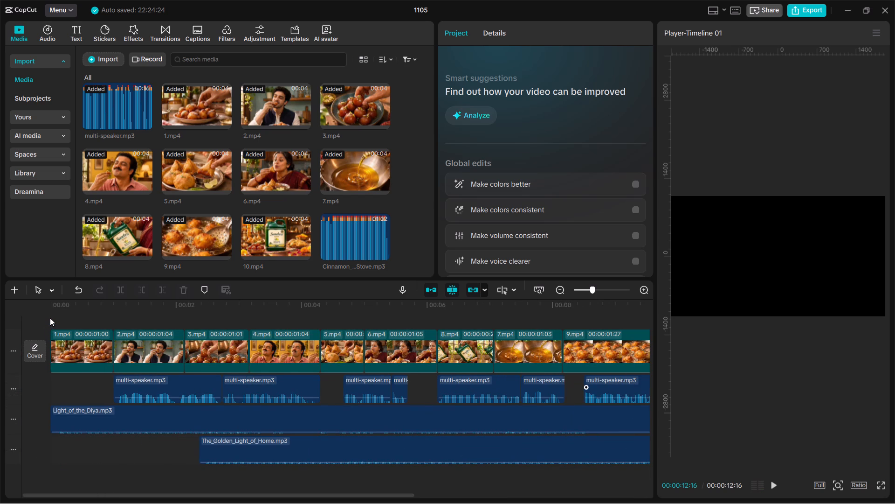
pyautogui.click(55, 318)
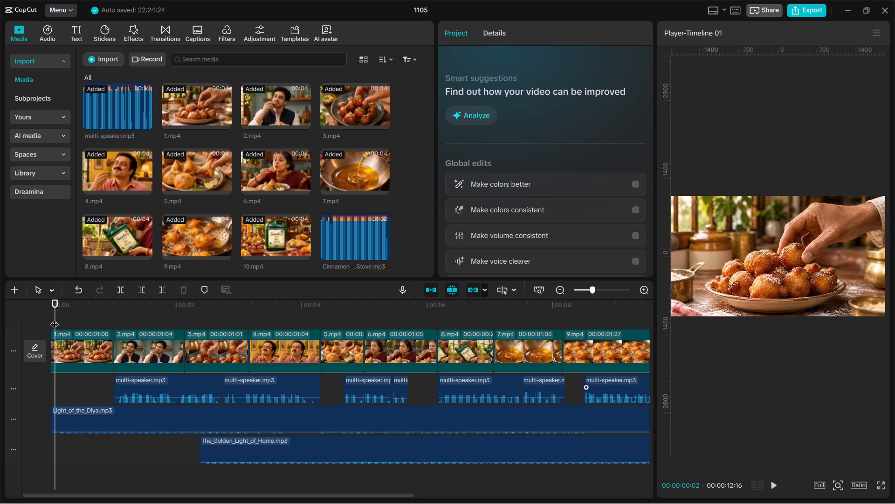
pyautogui.press('space')
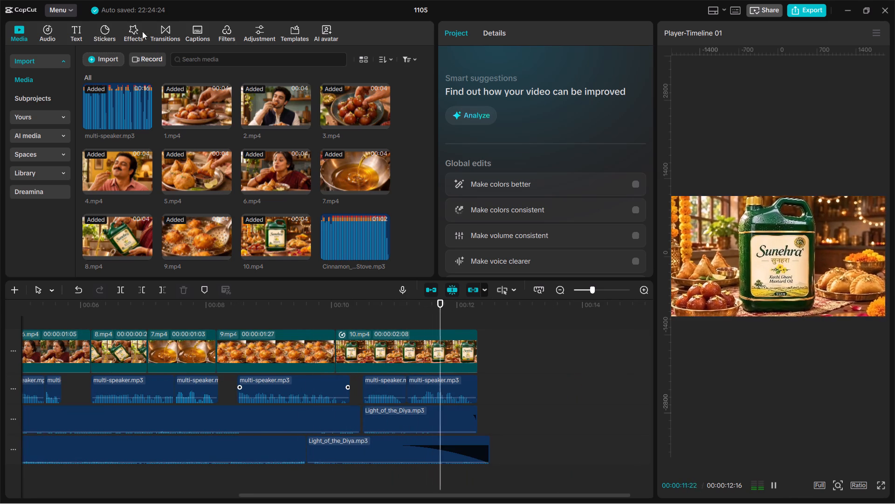
# Preview the trending sound effects StingerCameraShut, Mouse click 1 and Magic reveal, and add Magic reveal to the favourites.
pyautogui.click(47, 34)
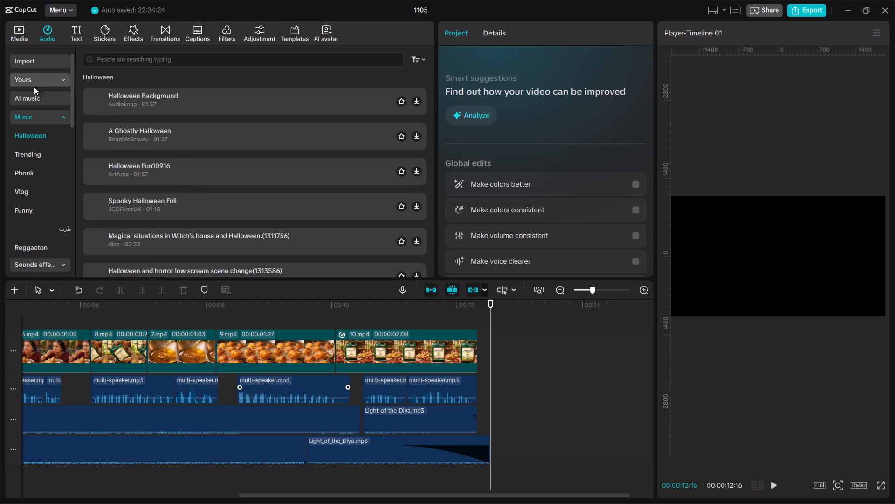
pyautogui.scroll(-2, 42, 219)
pyautogui.scroll(1, 42, 219)
pyautogui.click(40, 262)
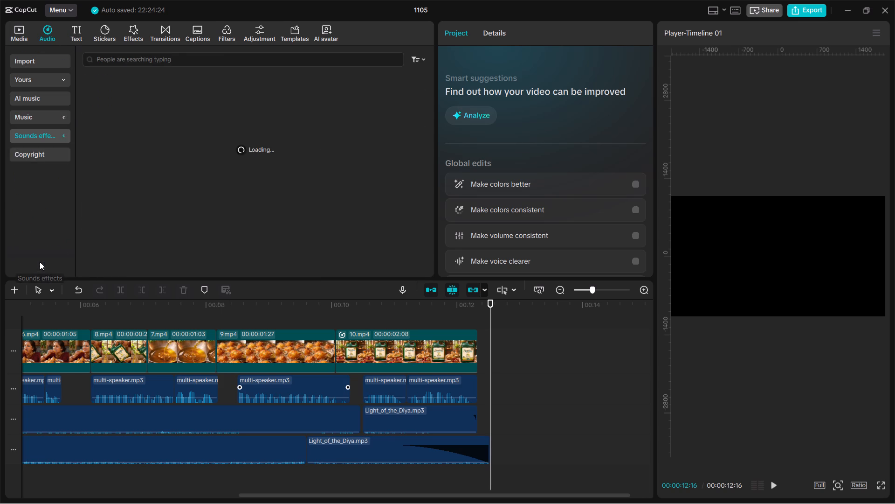
pyautogui.click(101, 101)
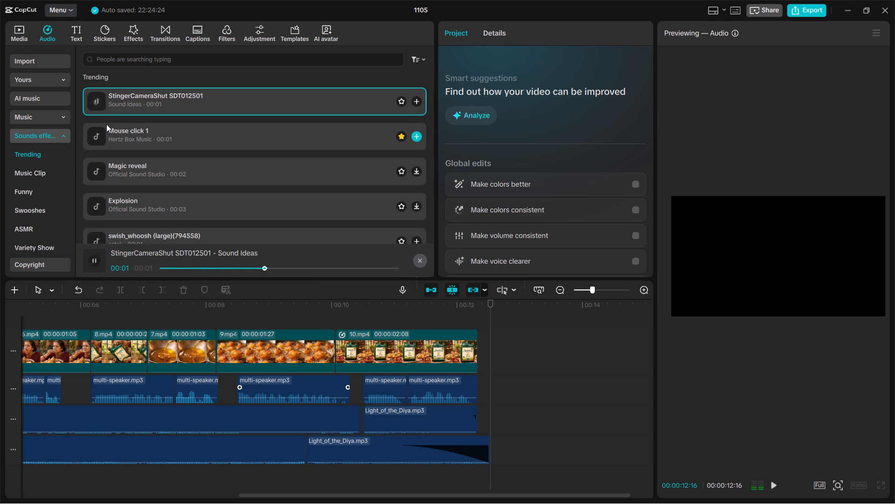
pyautogui.click(104, 137)
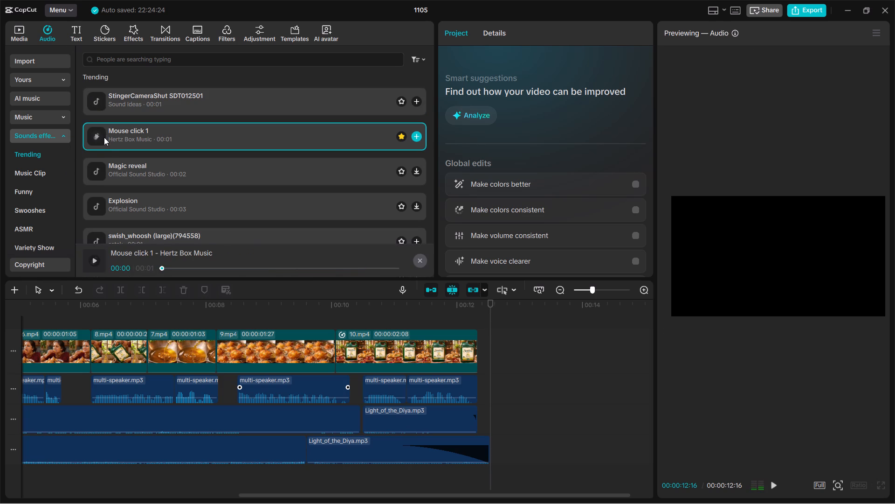
pyautogui.click(105, 164)
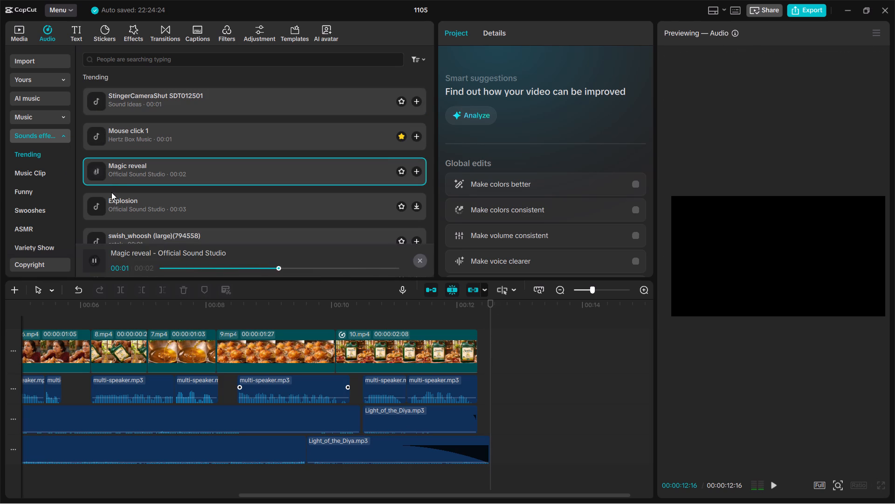
pyautogui.click(399, 170)
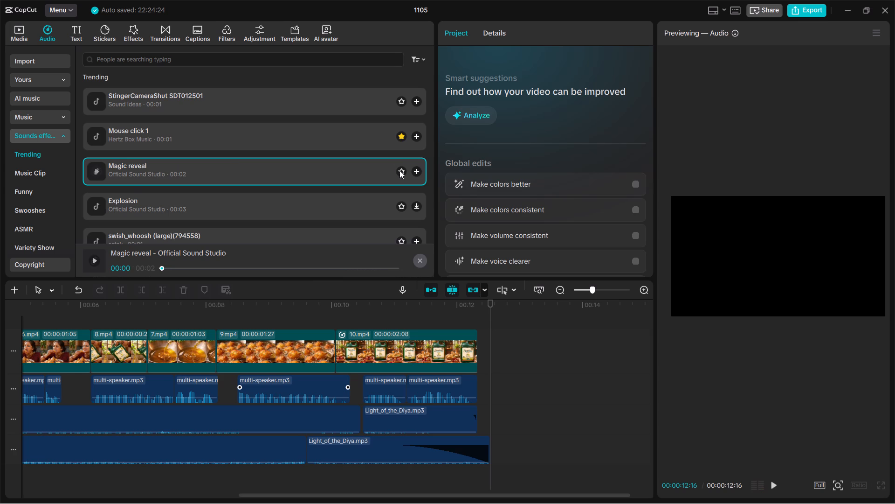
# Preview Explosion, swish_whoosh (large) and Realistic sound effects for typing on keyboards, and add the keyboard typing effect to the favourites.
pyautogui.click(107, 206)
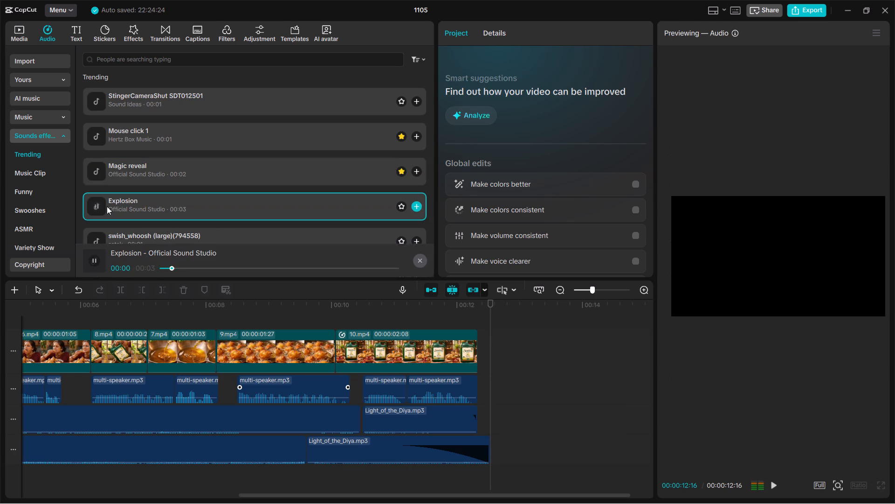
pyautogui.scroll(-1, 107, 206)
pyautogui.click(94, 130)
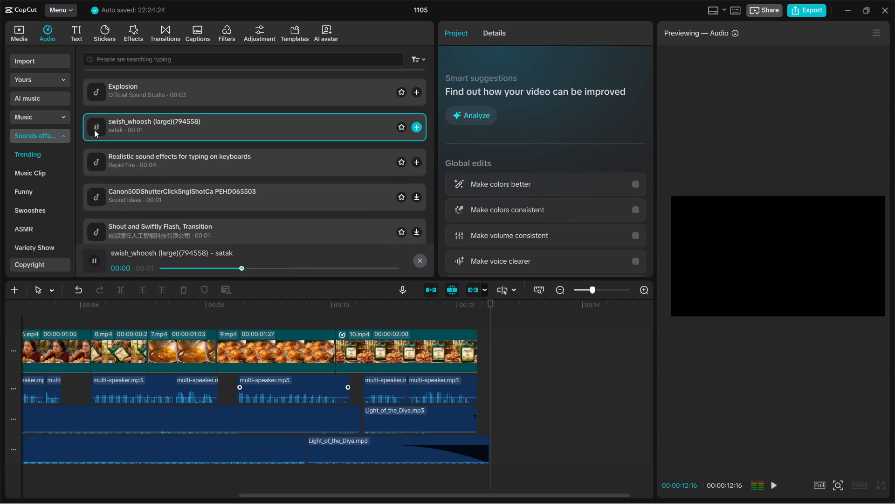
pyautogui.click(122, 163)
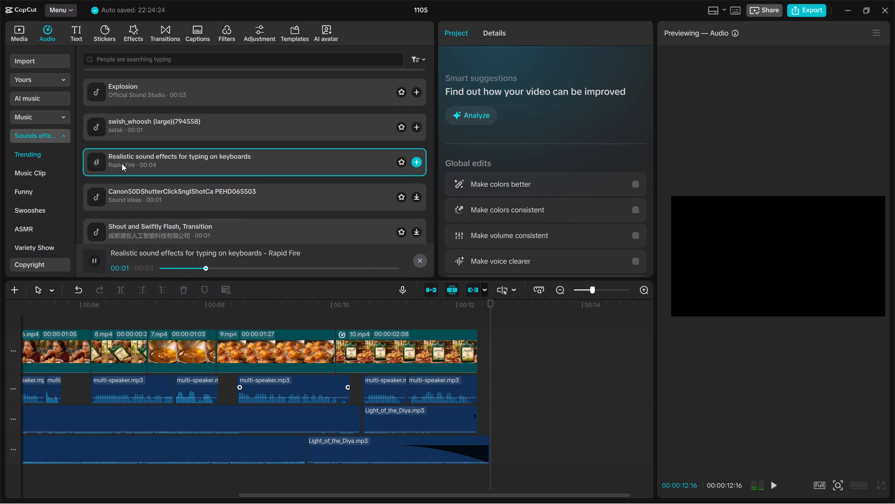
pyautogui.click(399, 161)
pyautogui.click(243, 208)
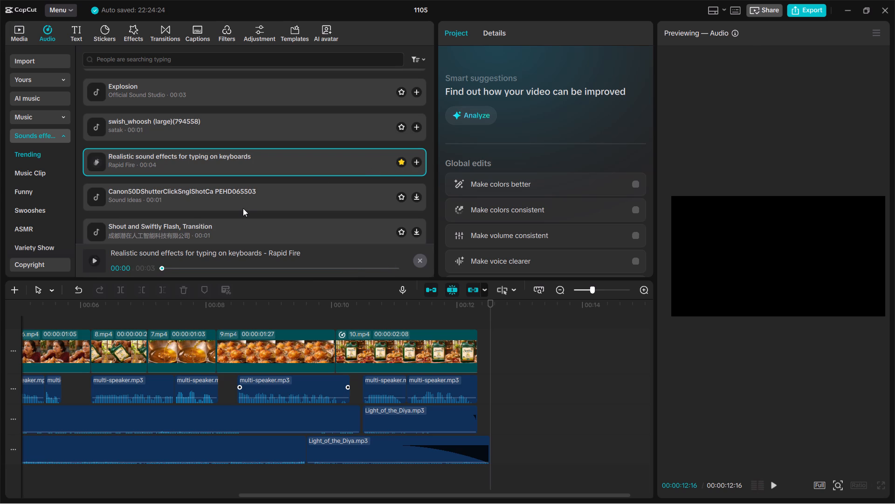
# Preview the trending sound effects Canon50DShutterClickSnglShotCa PEHD065503 and Shout and Swiftly Flash, Transition.
pyautogui.scroll(-1, 243, 208)
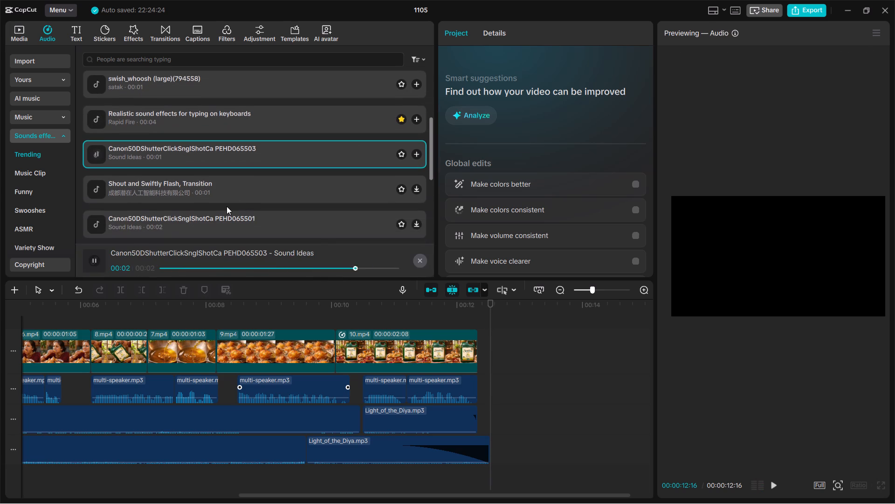
pyautogui.click(227, 206)
pyautogui.click(215, 196)
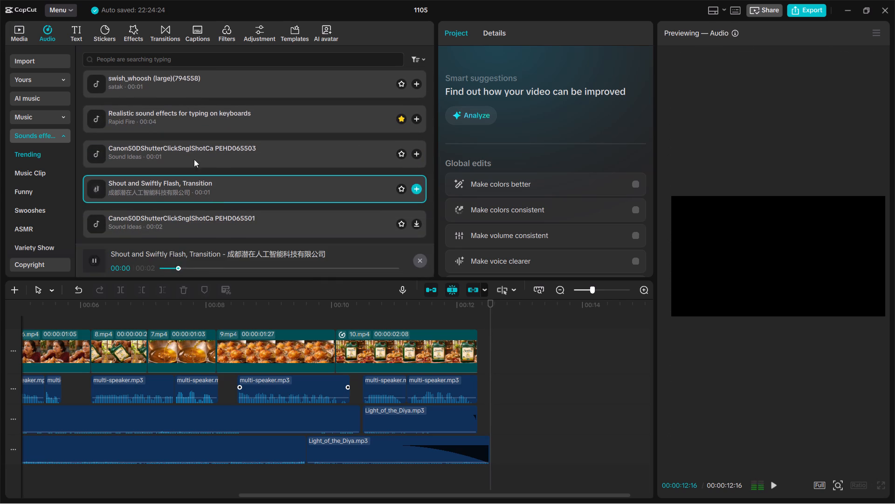
# Search the sound effects for "india" and preview the track India by Liudmila Chetvertnykh.
pyautogui.click(169, 57)
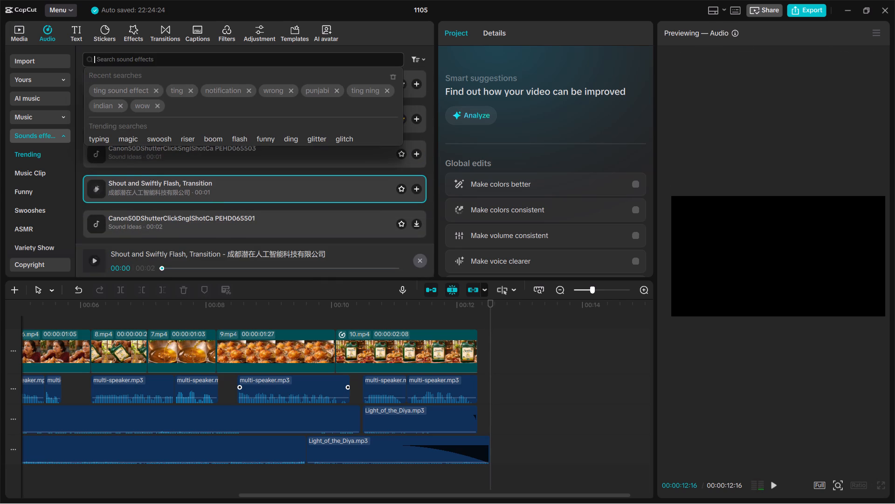
pyautogui.write('india')
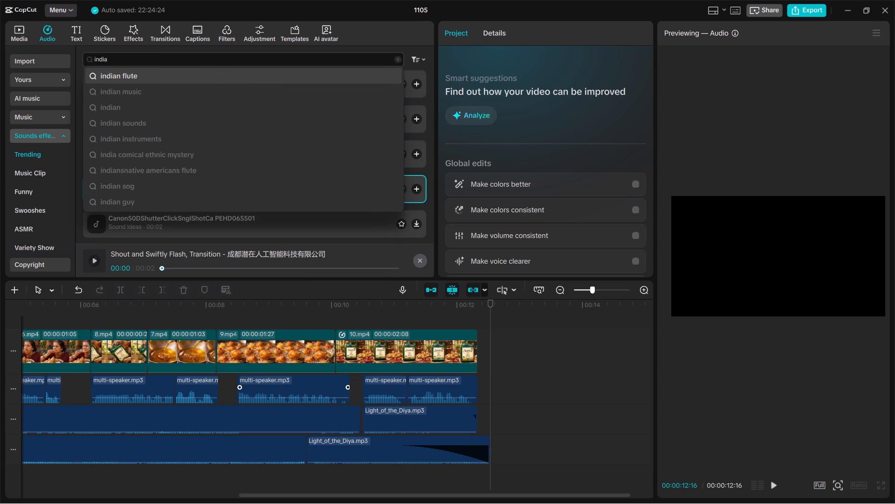
pyautogui.press('Return')
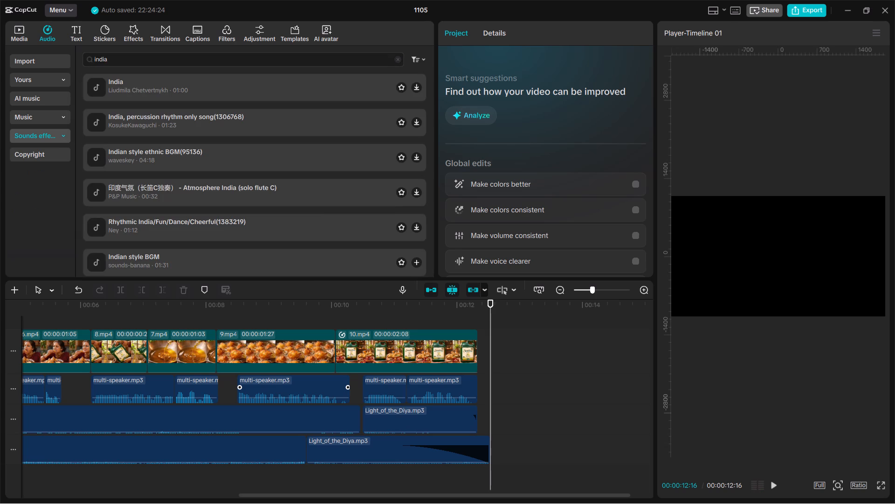
pyautogui.click(123, 85)
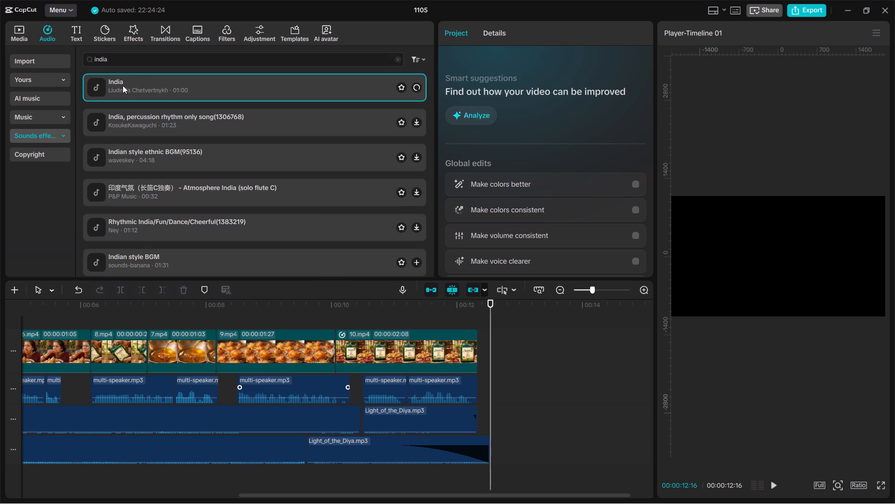
# Search the sound effects for "indian flute" and compare Indian style BGM with Indian style ethnic BGM(95136) by previewing both.
pyautogui.click(127, 61)
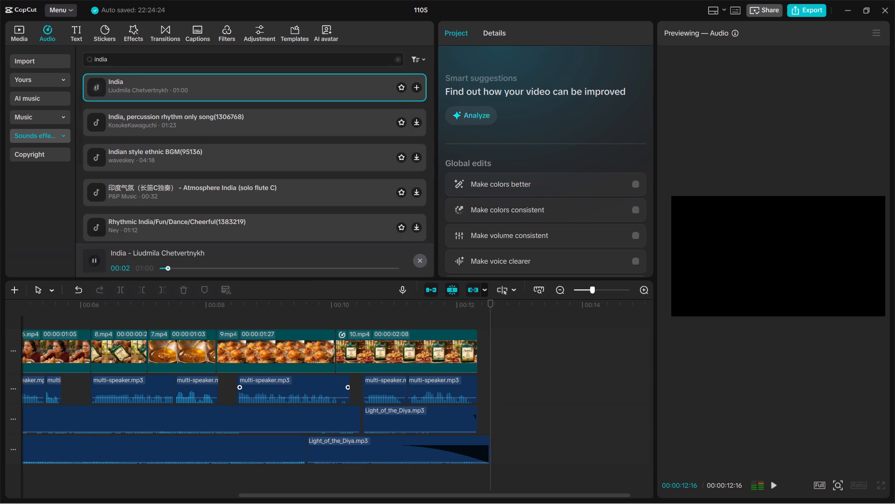
pyautogui.click(124, 77)
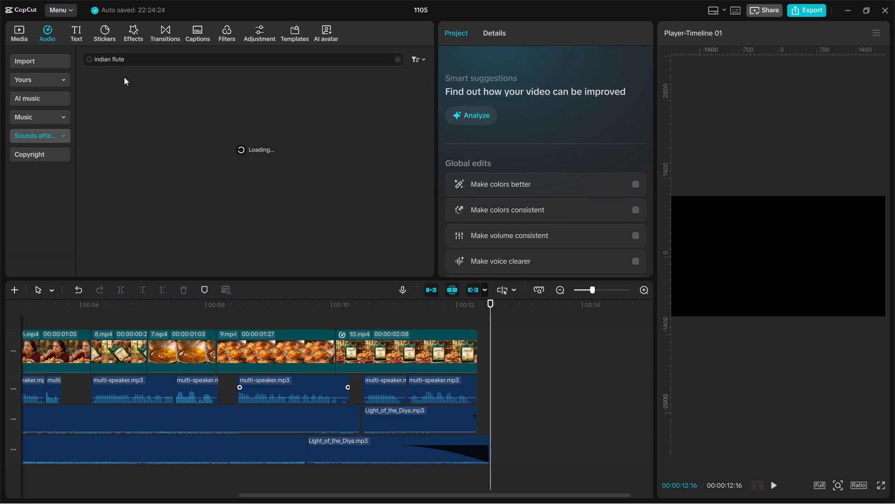
pyautogui.click(123, 89)
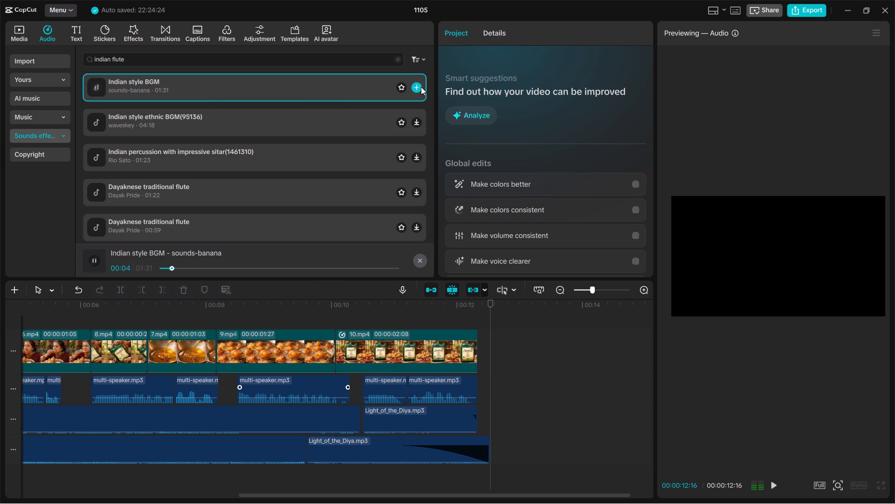
pyautogui.click(318, 130)
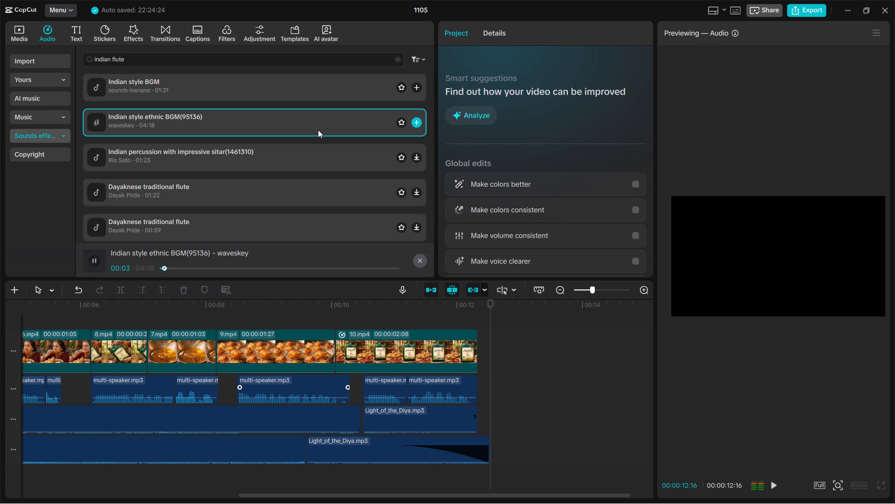
pyautogui.click(269, 93)
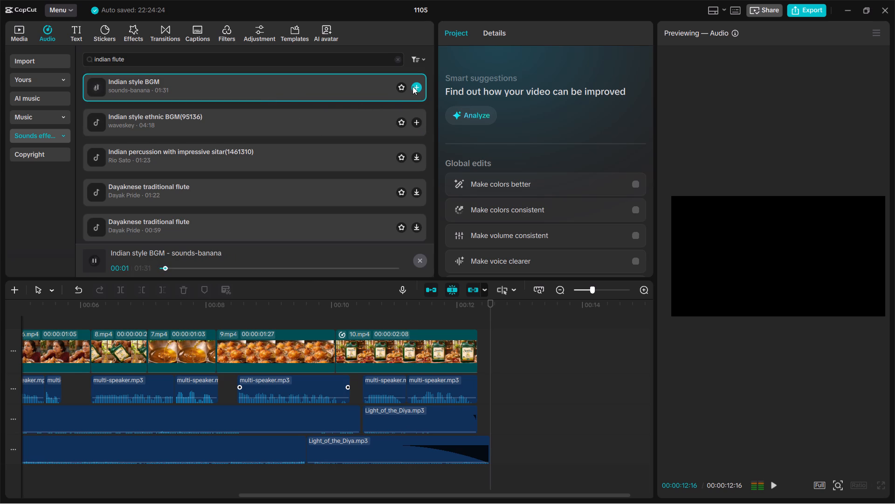
# Add Indian style BGM on a new audio track beneath the existing music and bring it near the start of the advert.
pyautogui.click(414, 87)
pyautogui.moveTo(547, 387); pyautogui.dragTo(72, 476)
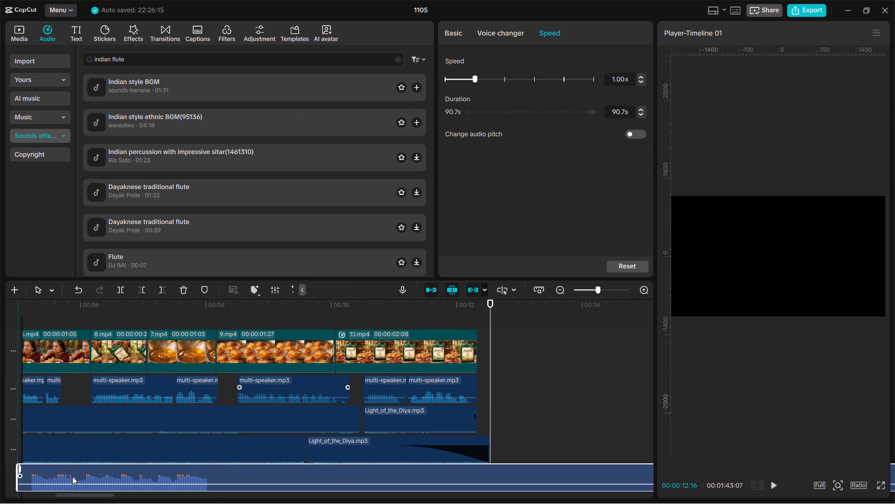
pyautogui.hscroll(3, 72, 476)
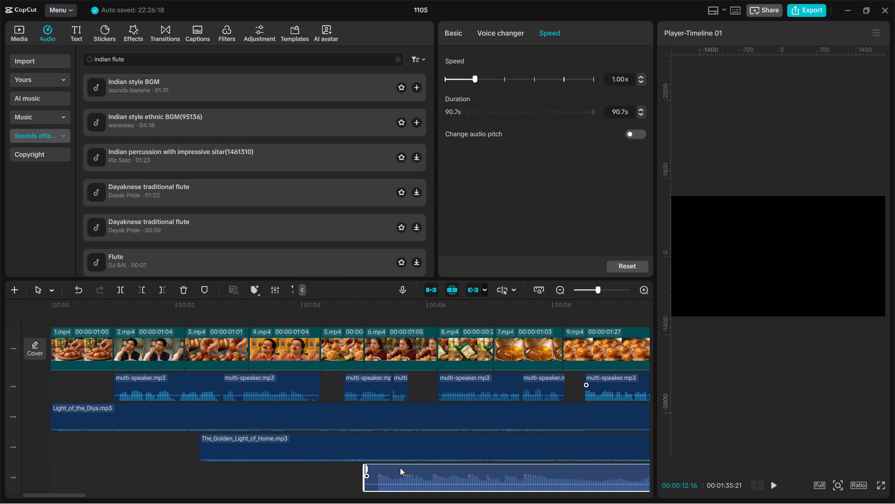
pyautogui.moveTo(400, 468); pyautogui.dragTo(93, 469)
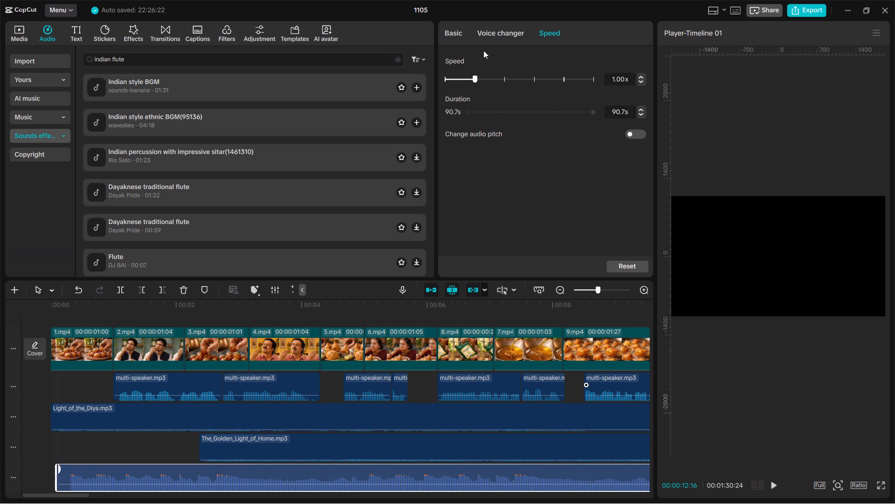
# Lower the volume of the Indian style BGM clip to -30.3 dB.
pyautogui.click(465, 33)
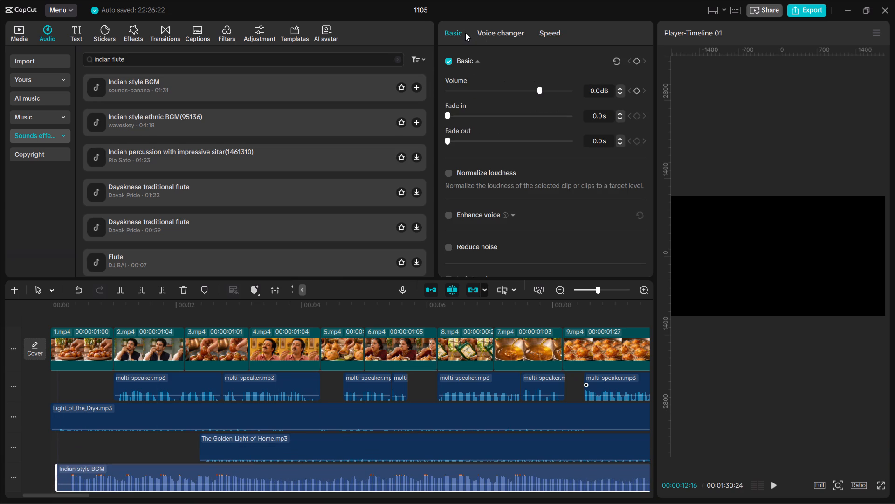
pyautogui.moveTo(540, 90); pyautogui.dragTo(477, 105)
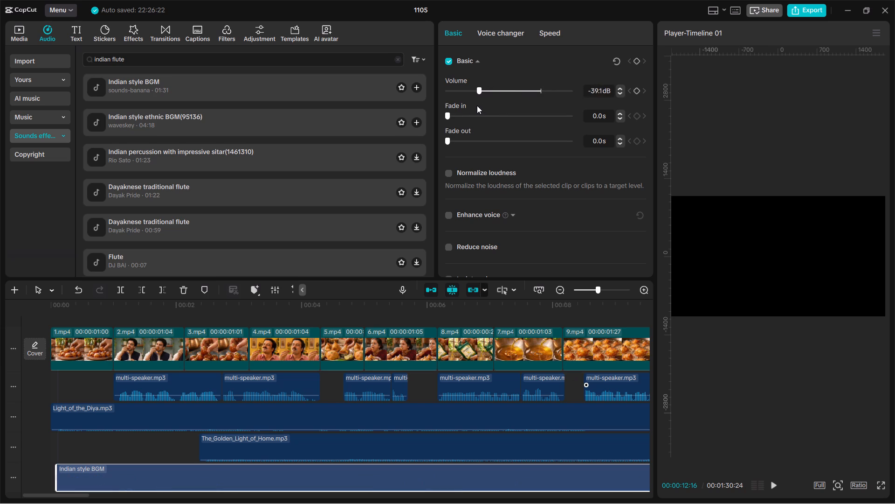
pyautogui.moveTo(477, 105); pyautogui.dragTo(488, 109)
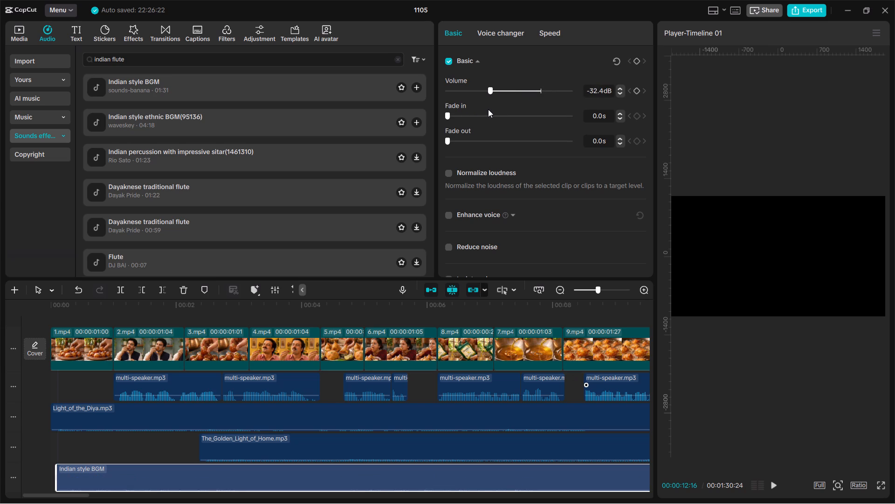
pyautogui.moveTo(488, 109); pyautogui.dragTo(491, 108)
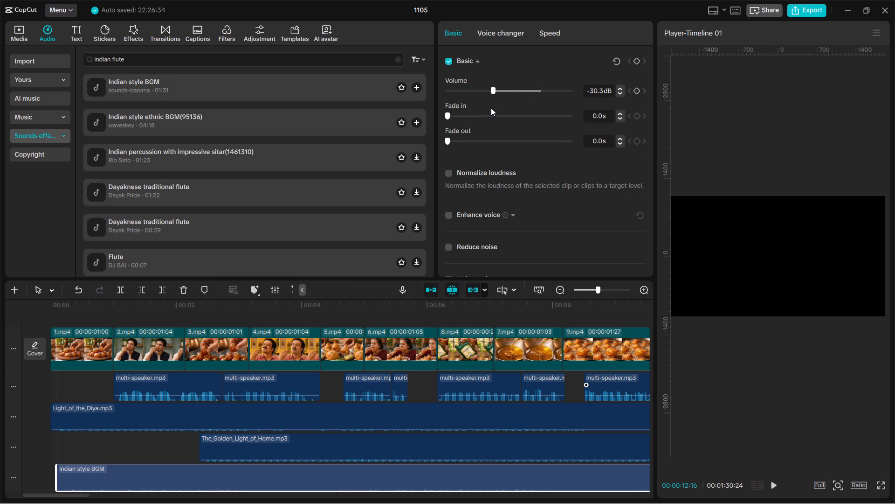
# Shift the Indian style BGM clip earlier so it begins exactly at 00:00, level with 1.mp4.
pyautogui.moveTo(147, 471); pyautogui.dragTo(137, 471)
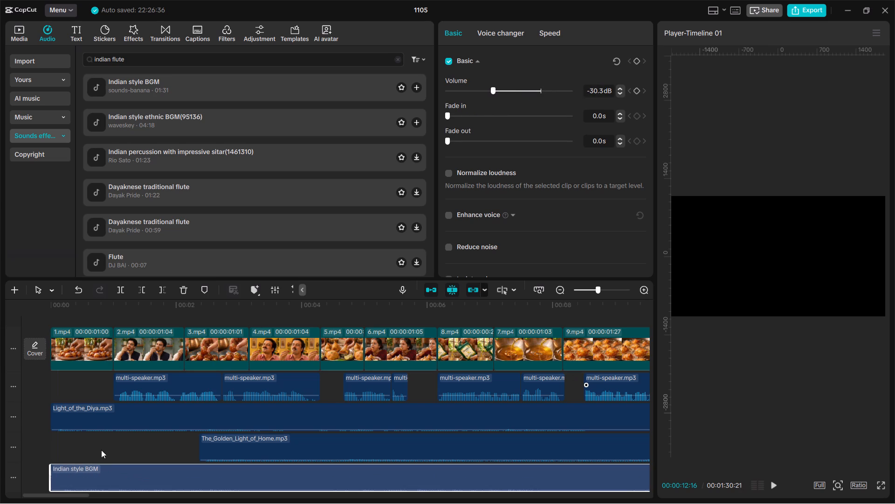
# Play the opening shots from the start to check the Indian style BGM against the voice-over and other music.
pyautogui.click(38, 321)
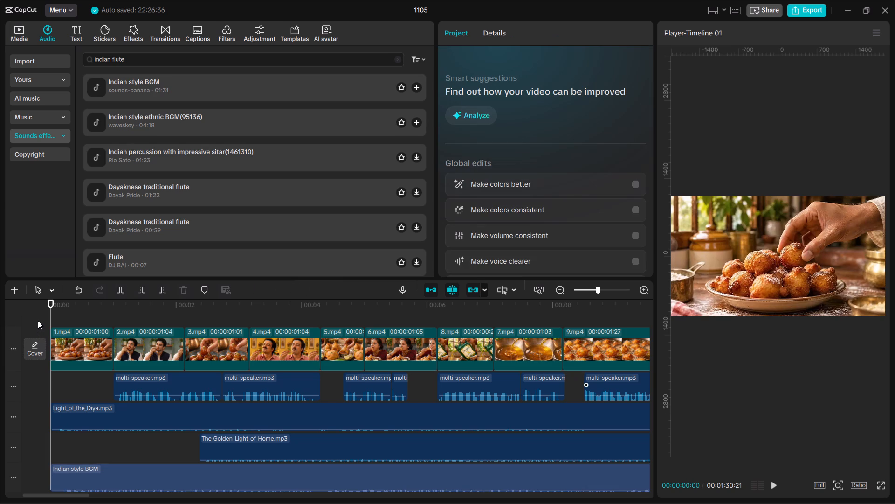
pyautogui.press('space')
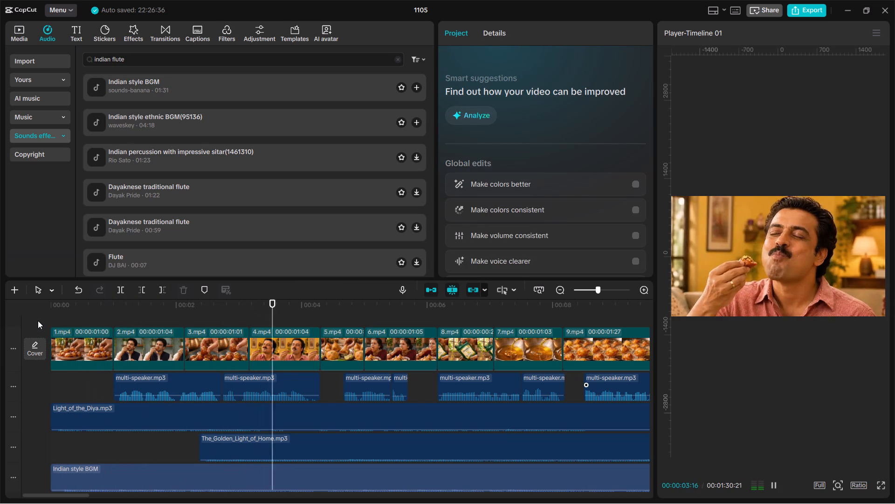
pyautogui.press('space')
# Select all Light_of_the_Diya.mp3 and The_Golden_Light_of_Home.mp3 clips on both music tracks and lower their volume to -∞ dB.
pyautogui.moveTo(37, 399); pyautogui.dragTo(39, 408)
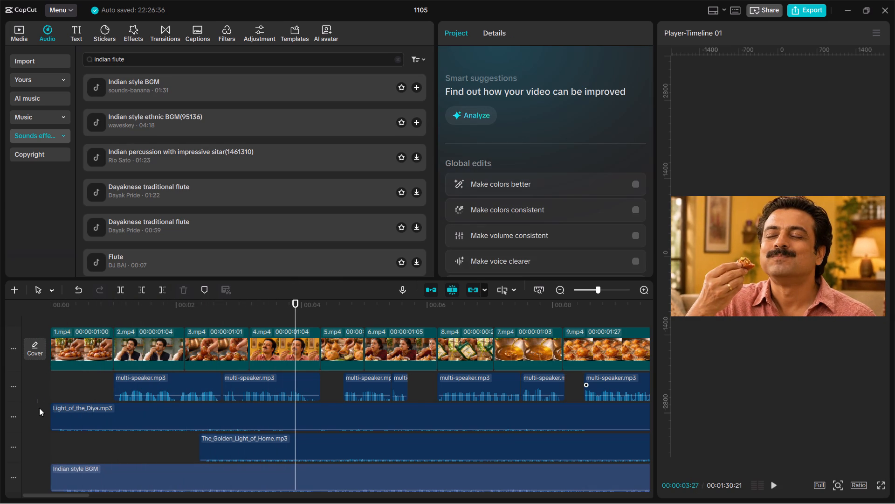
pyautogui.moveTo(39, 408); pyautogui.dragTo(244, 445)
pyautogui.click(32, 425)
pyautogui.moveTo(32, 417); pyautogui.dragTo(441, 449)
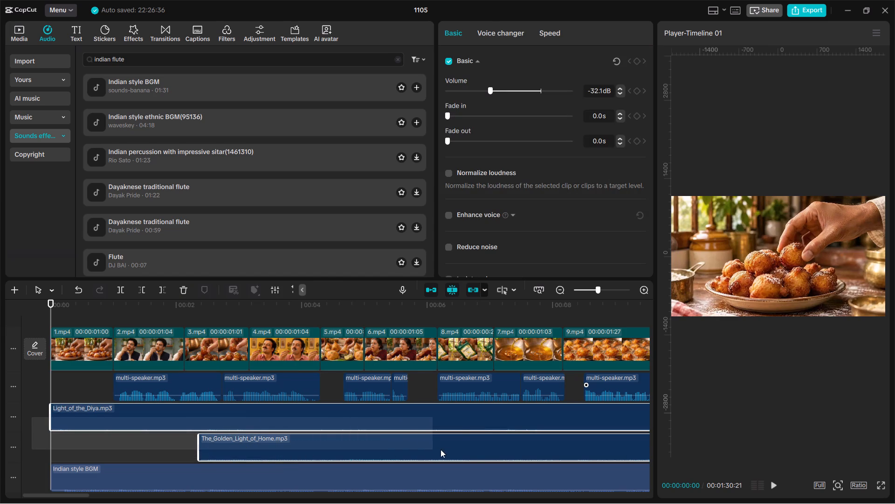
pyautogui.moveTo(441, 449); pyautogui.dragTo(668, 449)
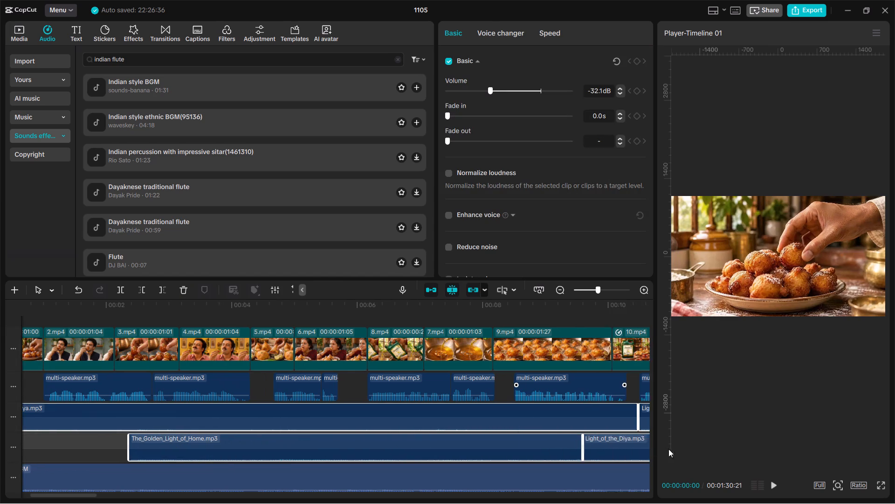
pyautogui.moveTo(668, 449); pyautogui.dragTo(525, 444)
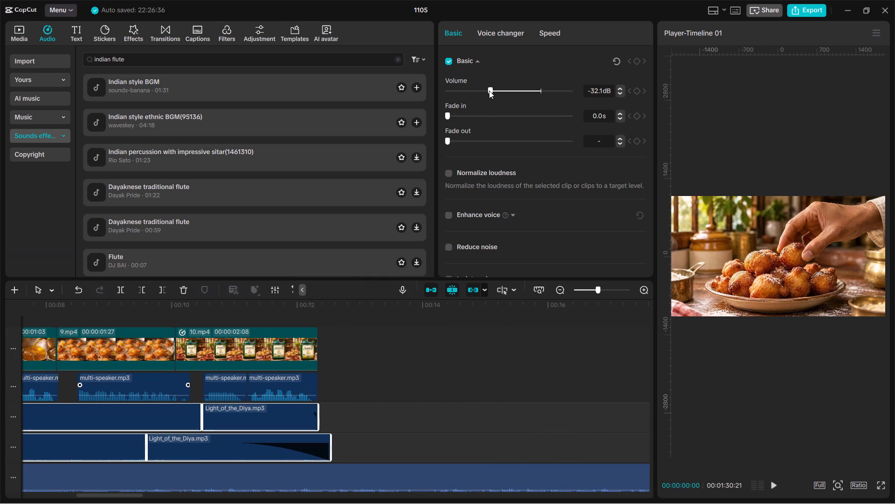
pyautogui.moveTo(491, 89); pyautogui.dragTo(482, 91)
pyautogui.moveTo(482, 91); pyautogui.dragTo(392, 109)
# Play the full advert from the start to hear the voice-over with only Indian style BGM beneath it.
pyautogui.hscroll(5, 222, 381)
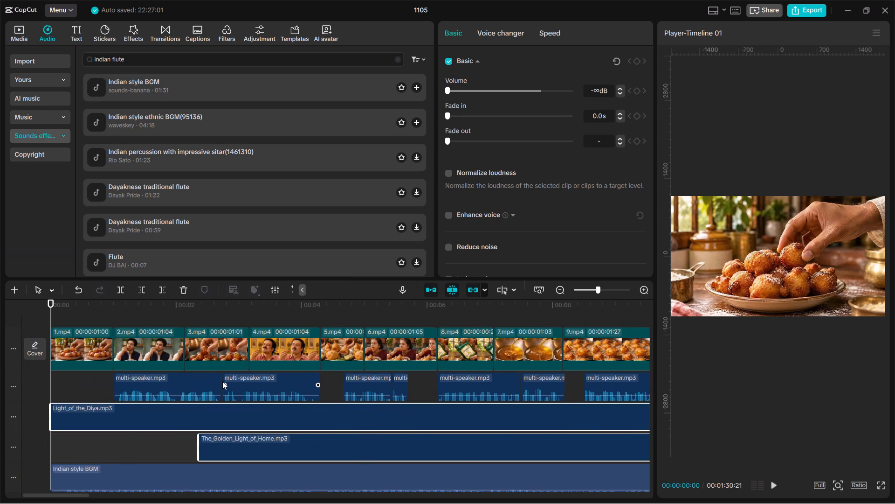
pyautogui.hscroll(1, 222, 381)
pyautogui.press('space')
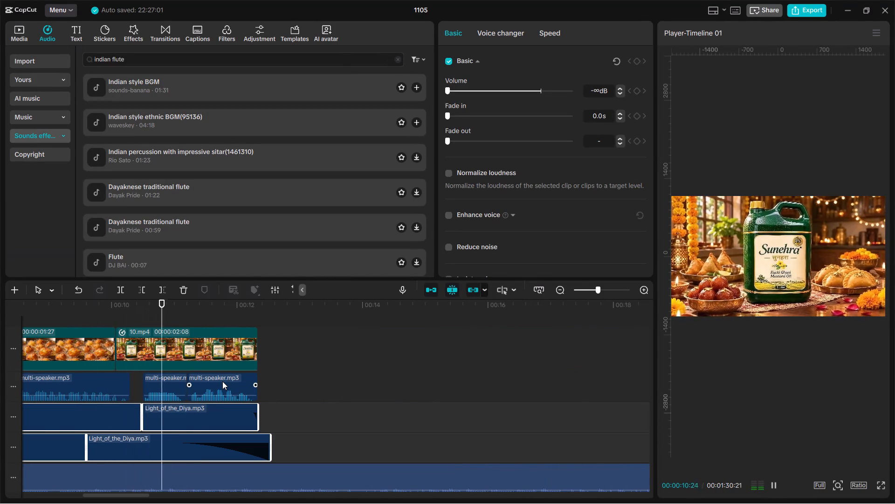
pyautogui.hscroll(1, 222, 381)
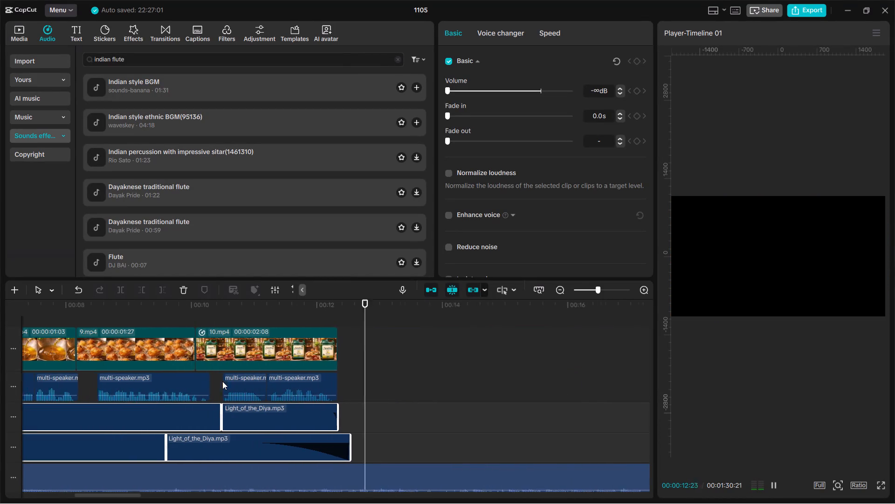
pyautogui.hscroll(1, 222, 381)
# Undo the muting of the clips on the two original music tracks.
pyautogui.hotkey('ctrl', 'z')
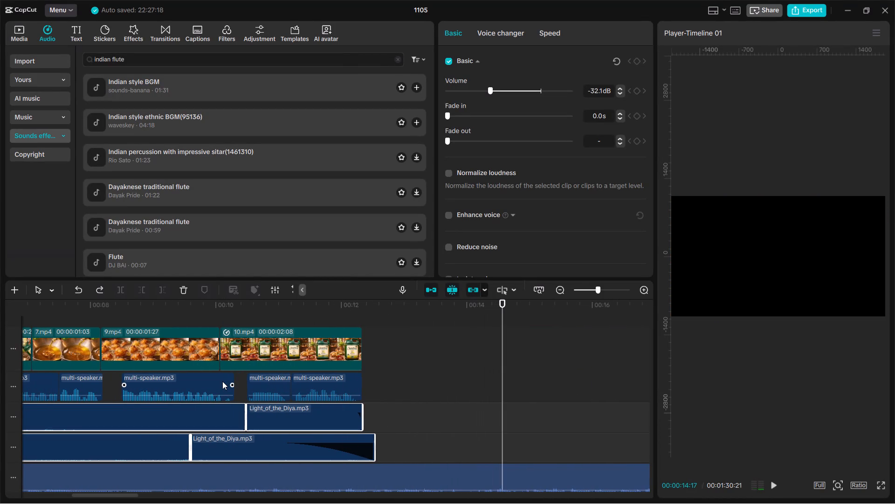
# Check the volume setting of Indian style BGM and replay the first two shots from the start with all the music tracks.
pyautogui.hscroll(5, 193, 474)
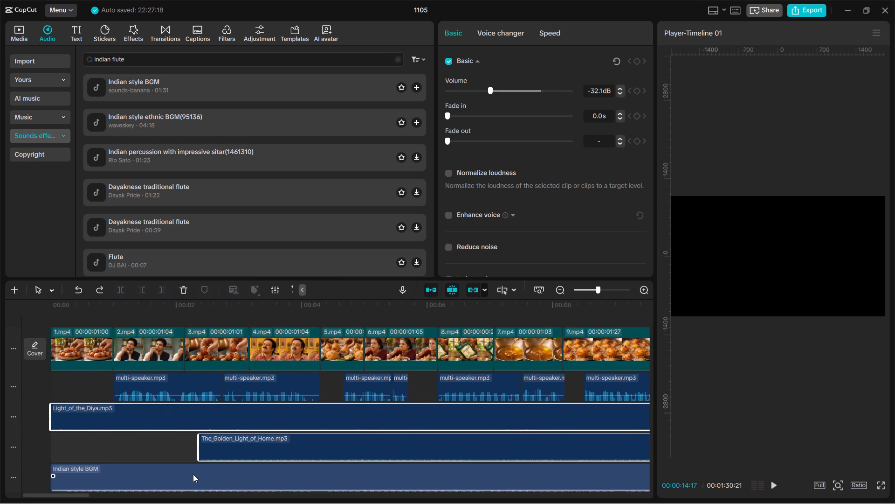
pyautogui.click(161, 484)
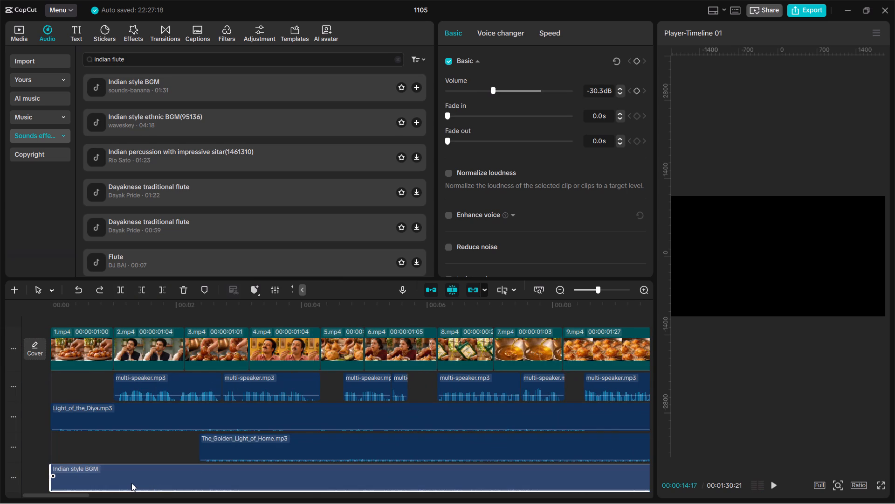
pyautogui.click(131, 473)
pyautogui.click(33, 442)
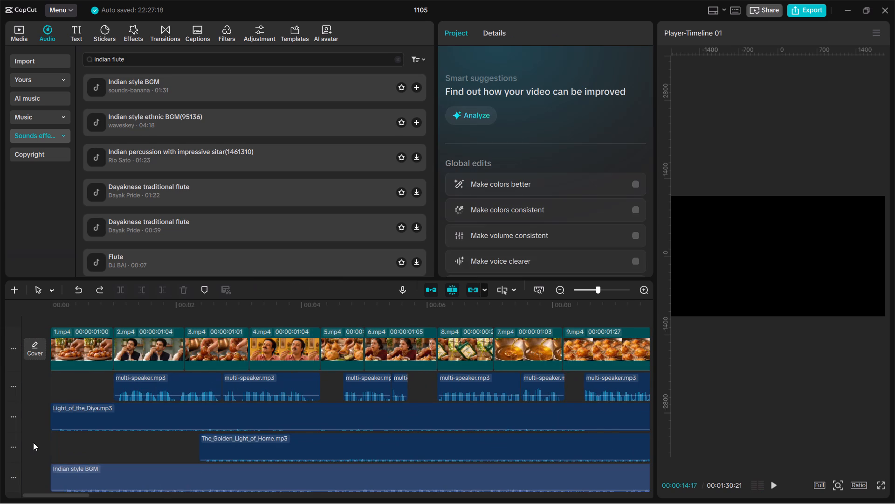
pyautogui.press('space')
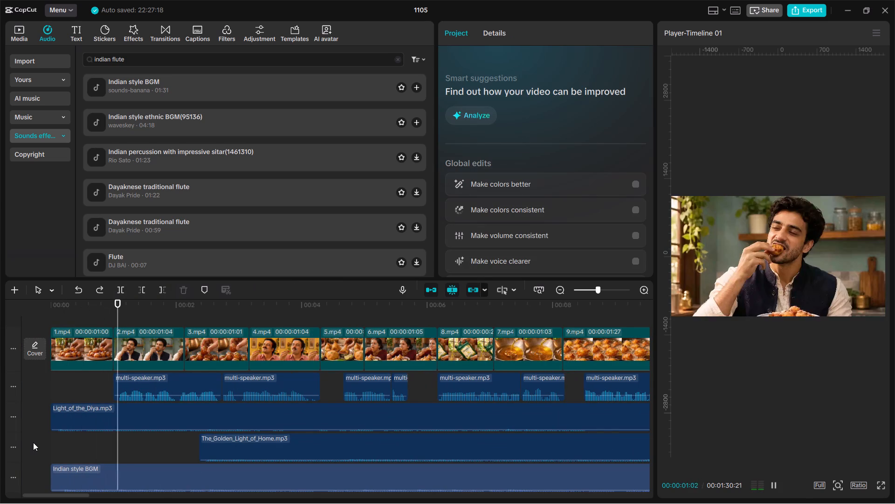
pyautogui.press('space')
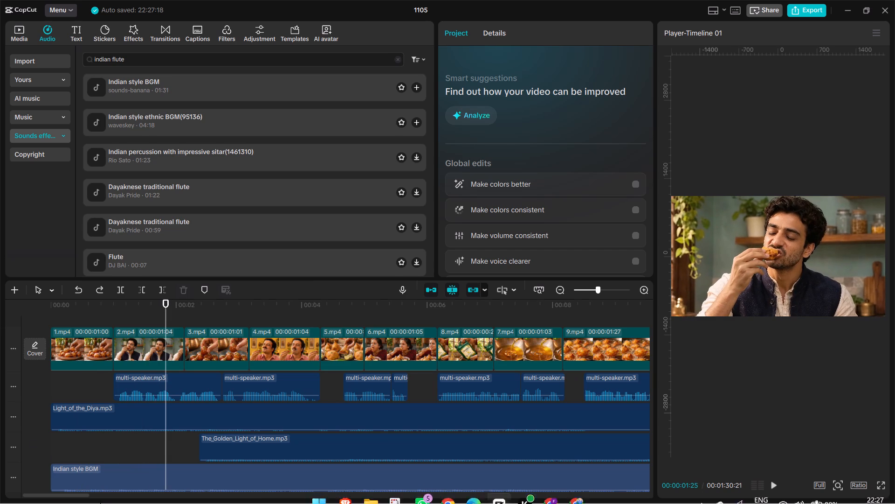
# Trim Indian style BGM to end at 00:00:01:25 and move it onto the second music track, before The_Golden_Light_of_Home.mp3.
pyautogui.click(148, 465)
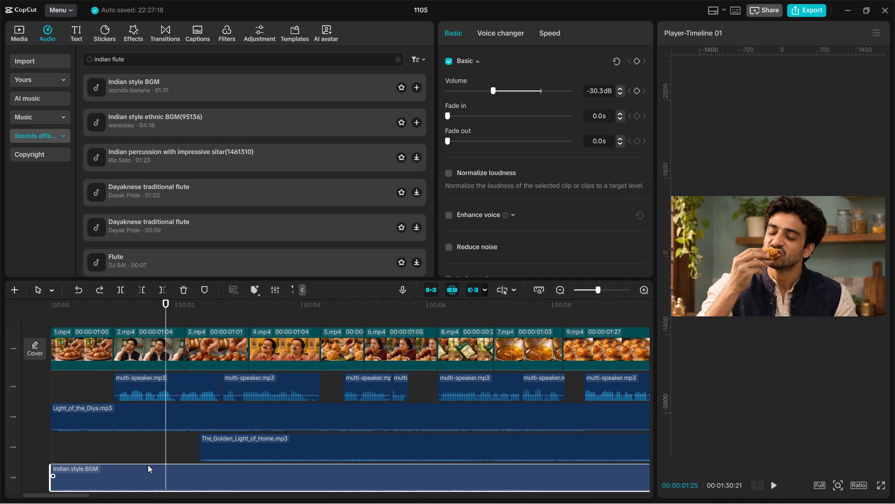
pyautogui.press('w')
pyautogui.moveTo(138, 476); pyautogui.dragTo(138, 449)
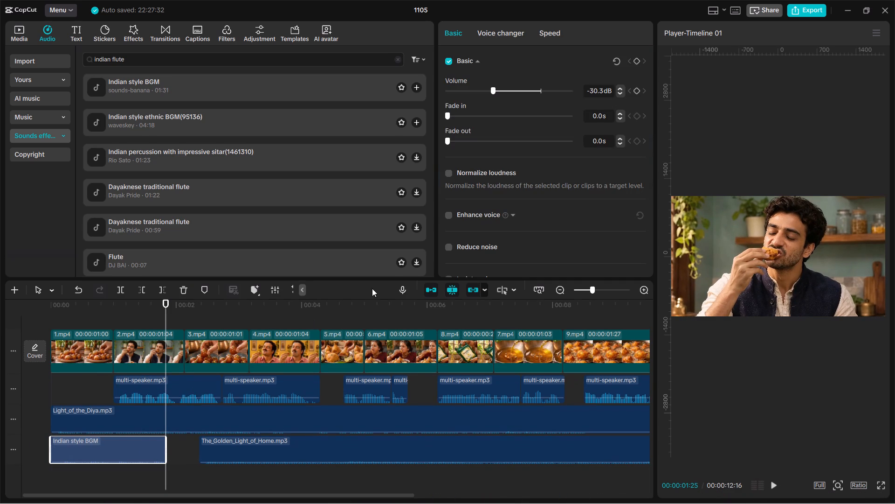
# Lower the Indian style BGM clip's volume to -40.9 dB and play the advert from the start to hear the balance.
pyautogui.moveTo(493, 90); pyautogui.dragTo(475, 88)
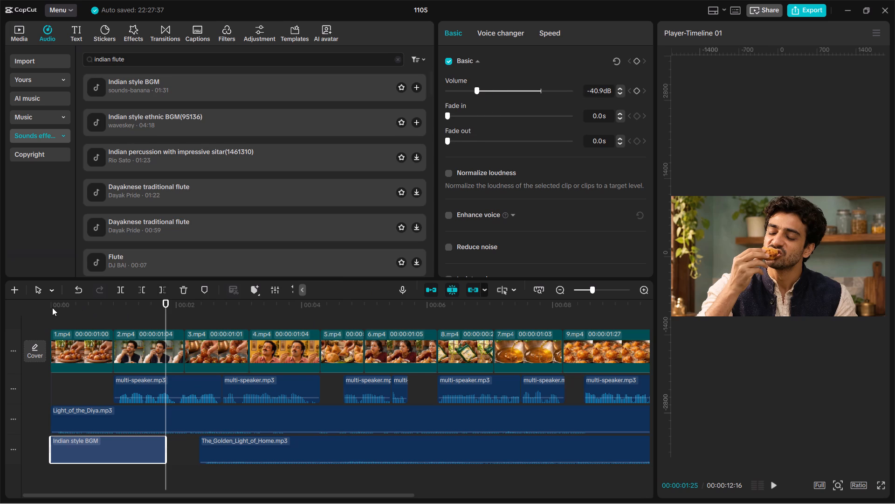
pyautogui.click(49, 308)
pyautogui.click(52, 313)
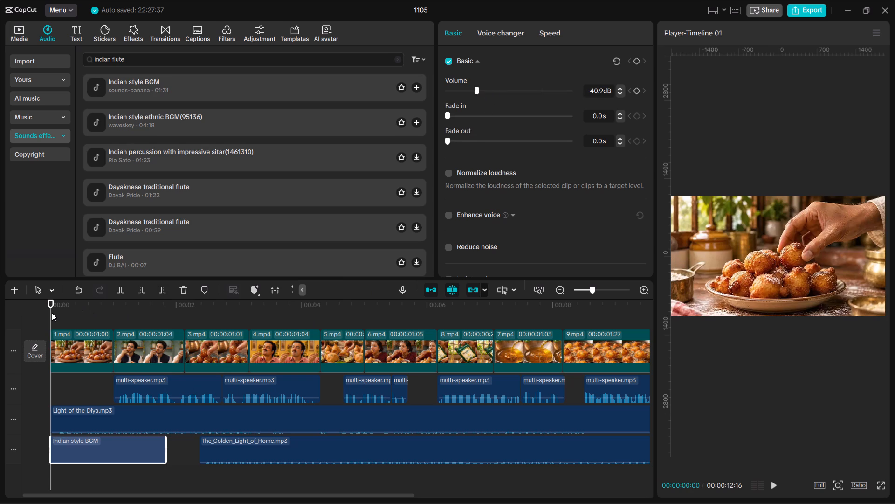
pyautogui.press('space')
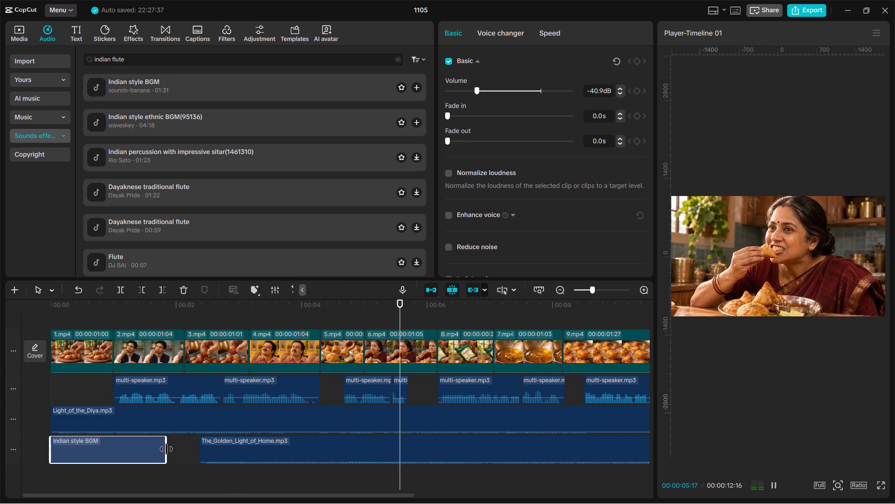
# Extend the end of the Indian style BGM clip to meet the start of The_Golden_Light_of_Home.mp3.
pyautogui.moveTo(165, 448); pyautogui.dragTo(188, 450)
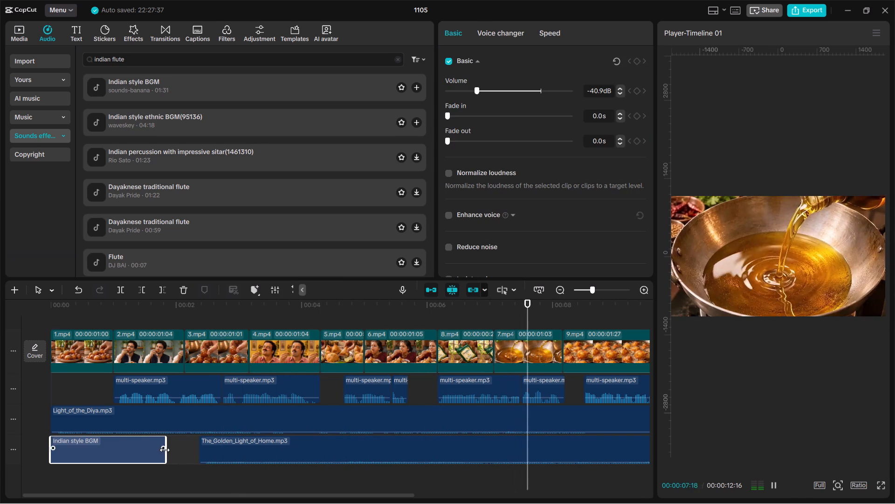
pyautogui.moveTo(168, 453); pyautogui.dragTo(202, 453)
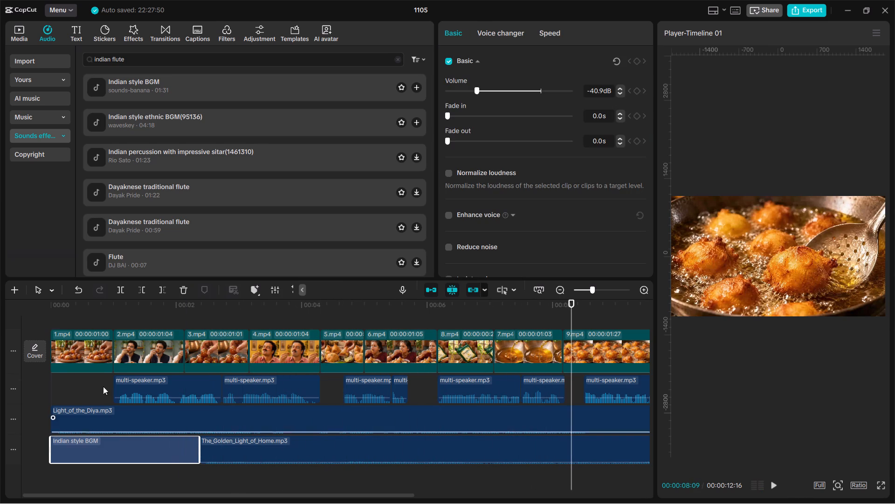
# Play the full advert from the start three times to check the music balance and the flow of shots.
pyautogui.click(47, 309)
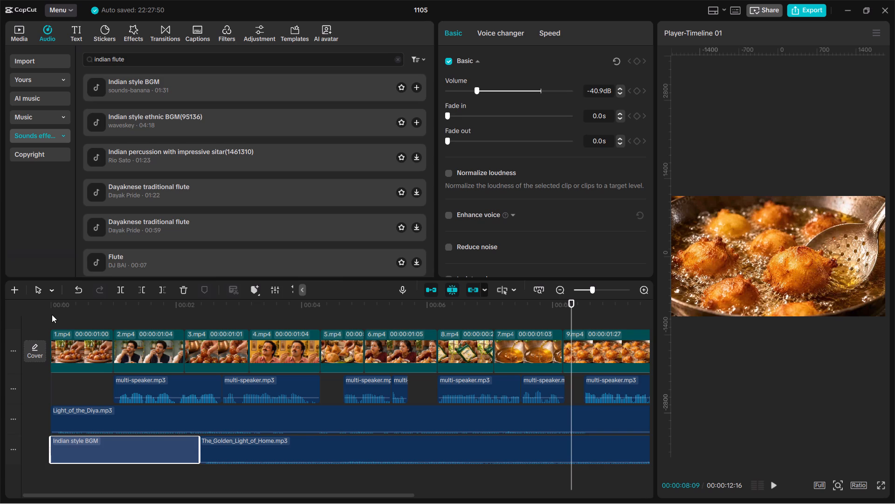
pyautogui.click(52, 315)
pyautogui.press('space')
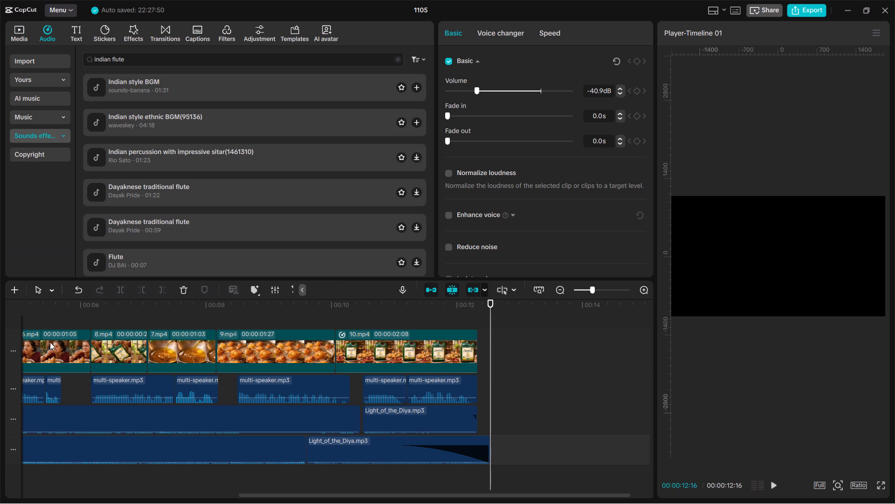
pyautogui.hscroll(2, 79, 400)
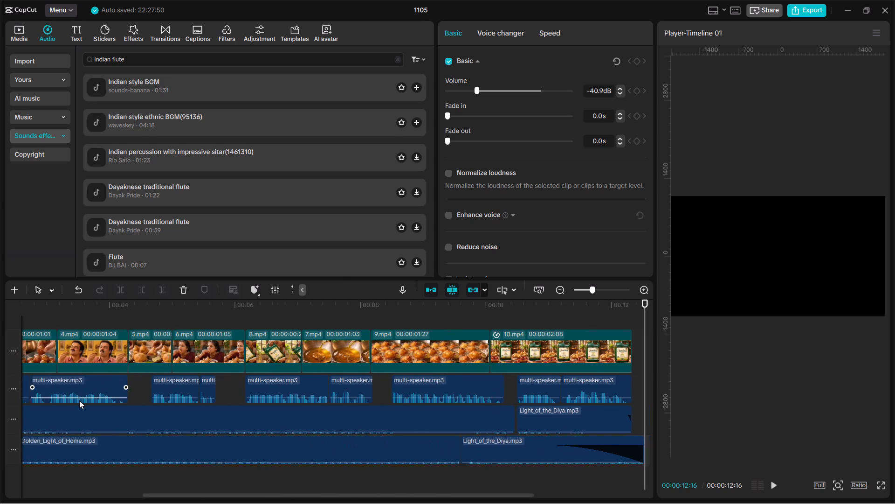
pyautogui.hscroll(2, 79, 400)
pyautogui.click(52, 321)
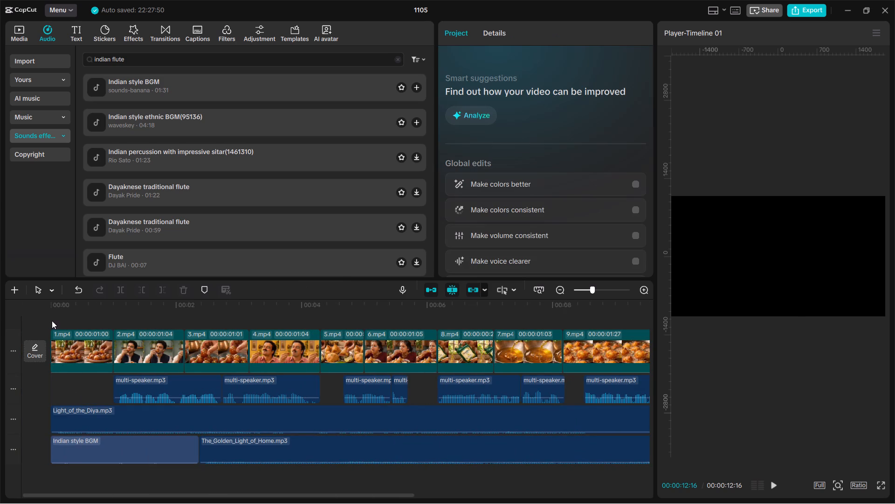
pyautogui.press('space')
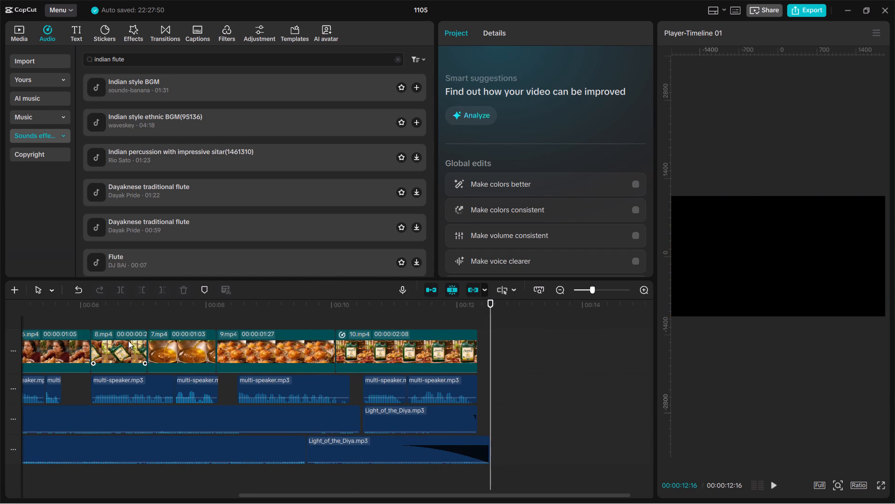
pyautogui.hscroll(2, 128, 341)
pyautogui.click(43, 312)
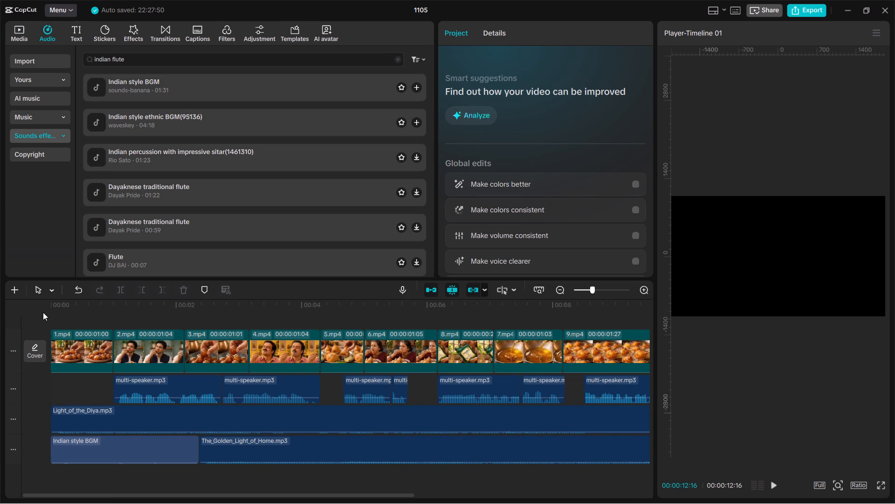
pyautogui.click(53, 318)
pyautogui.press('space')
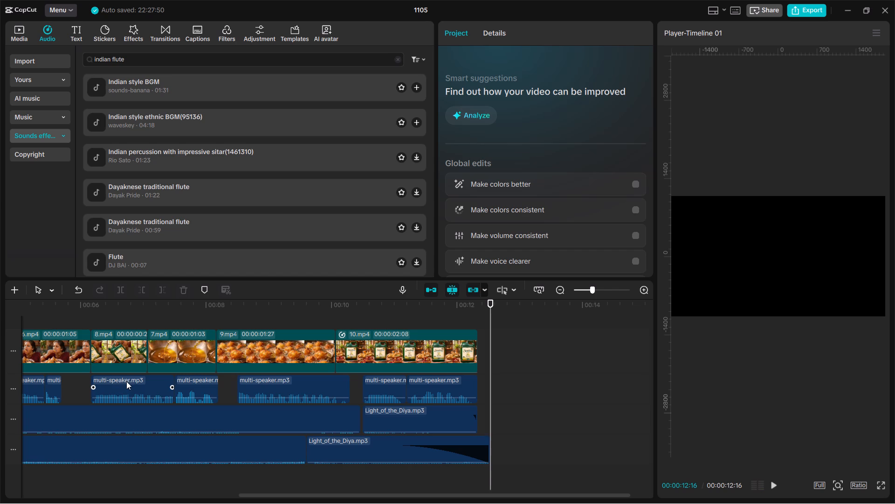
# Import the Dhara Ek Achha Tel 15 Secs Diwali reference video from Downloads into the project media.
pyautogui.click(28, 37)
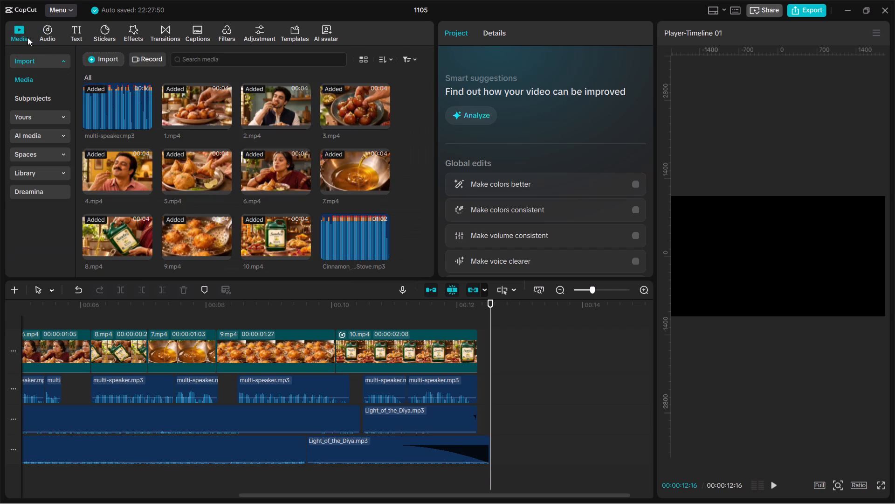
pyautogui.click(102, 62)
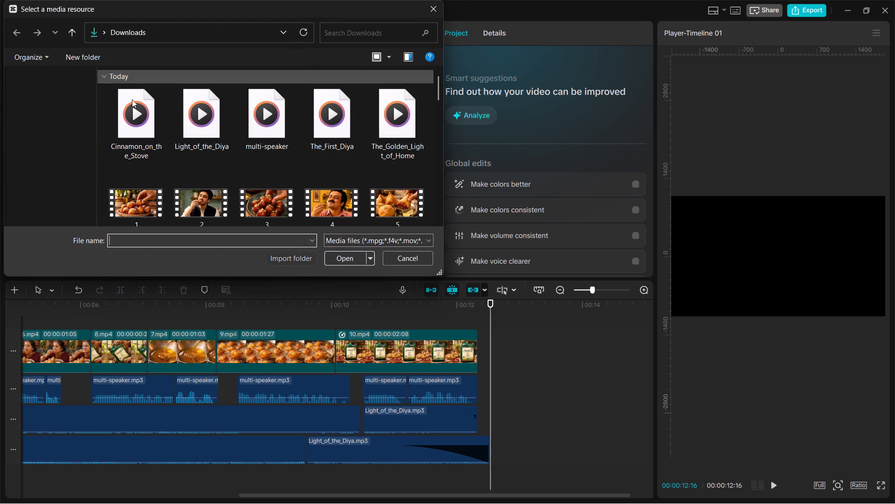
pyautogui.scroll(-2, 222, 170)
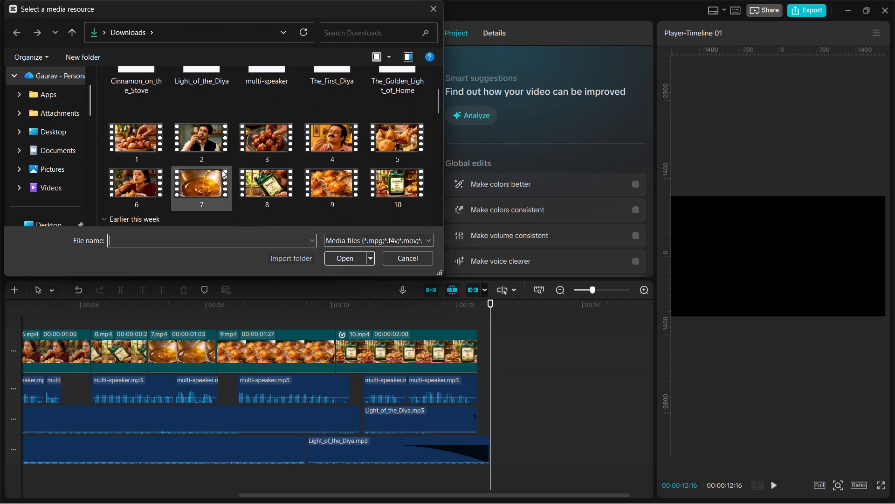
pyautogui.scroll(-1, 222, 170)
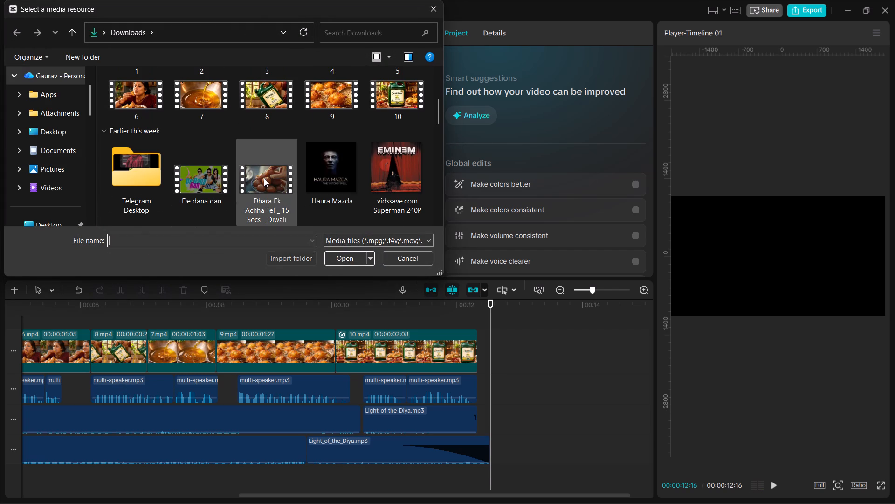
pyautogui.click(264, 178)
pyautogui.click(350, 262)
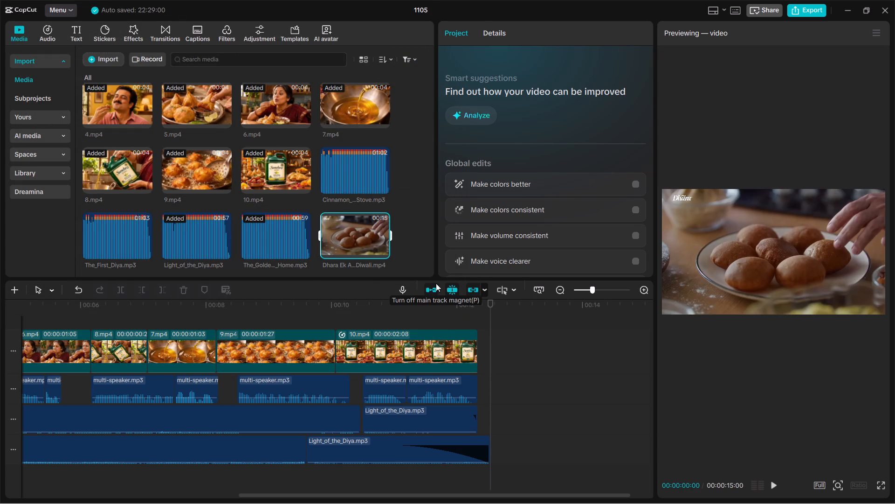
# Watch the Dhara reference advert, pausing repeatedly through its closing product shot to study how the logo and text appear.
pyautogui.press('space')
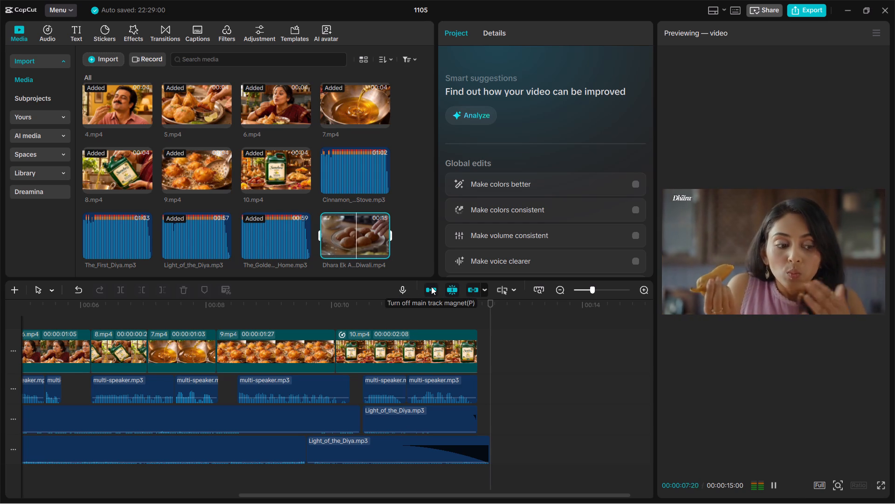
pyautogui.press('space')
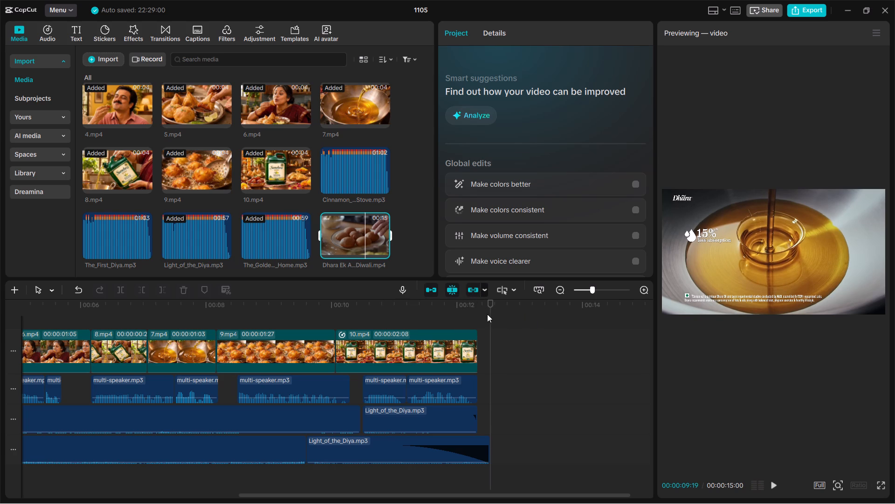
pyautogui.press('space')
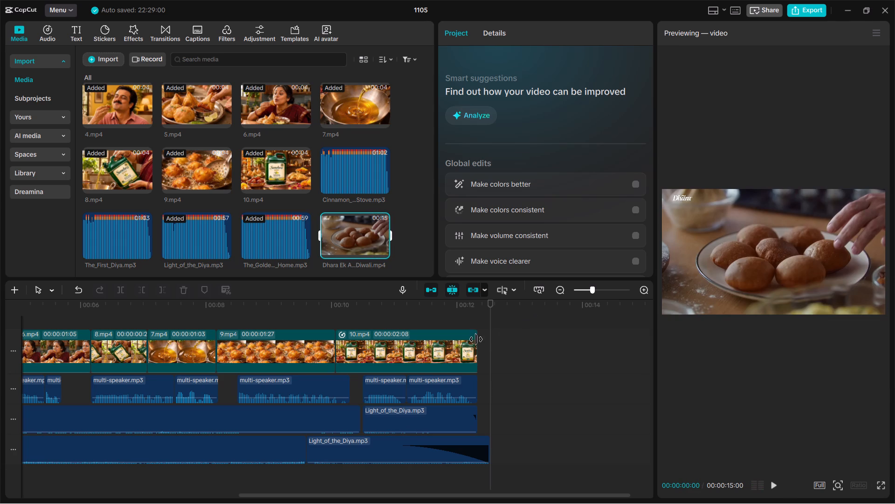
pyautogui.click(425, 323)
pyautogui.press('space')
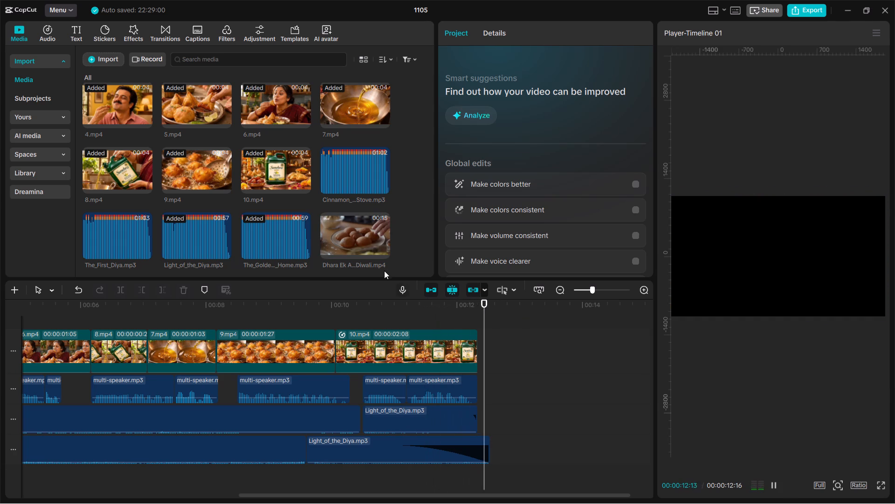
pyautogui.click(360, 238)
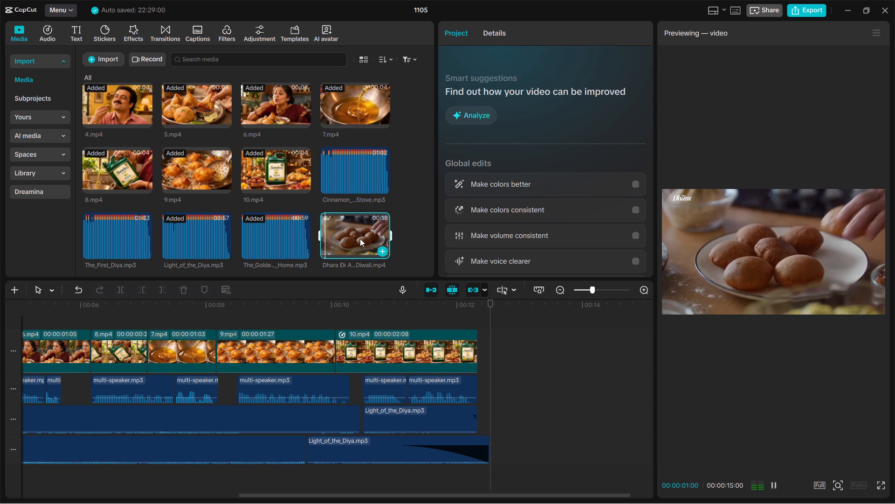
pyautogui.click(358, 235)
pyautogui.press('space')
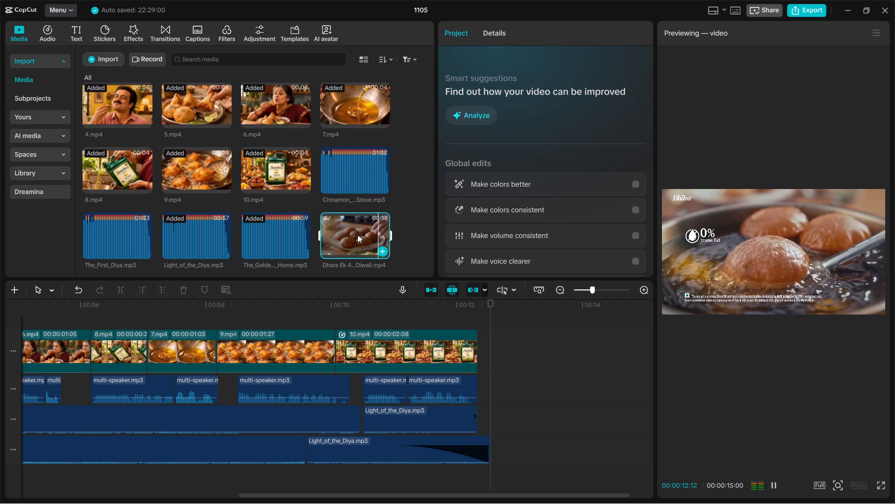
pyautogui.press('space')
pyautogui.press('space')
pyautogui.press('space')
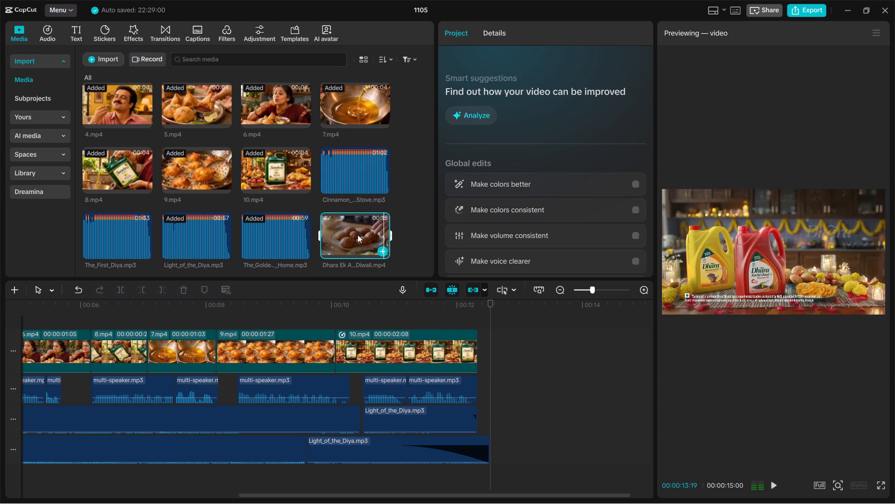
pyautogui.press('space')
pyautogui.press('space')
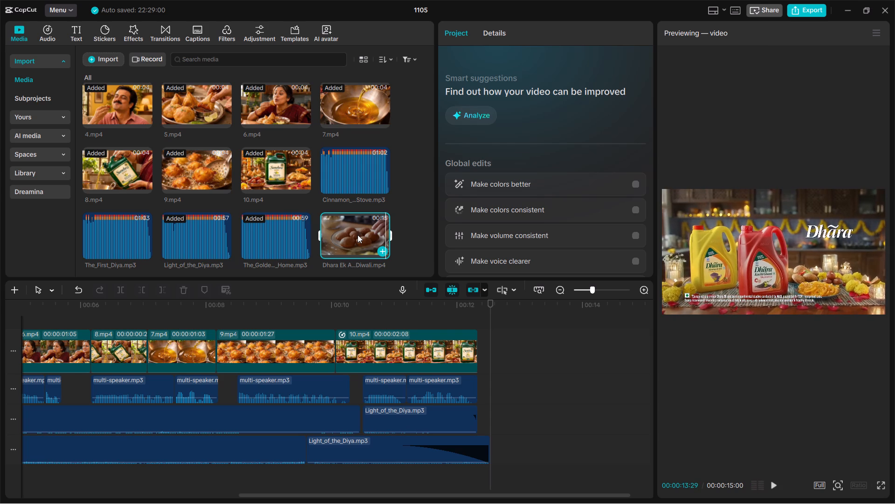
pyautogui.press('space')
pyautogui.press('space')
pyautogui.press('space')
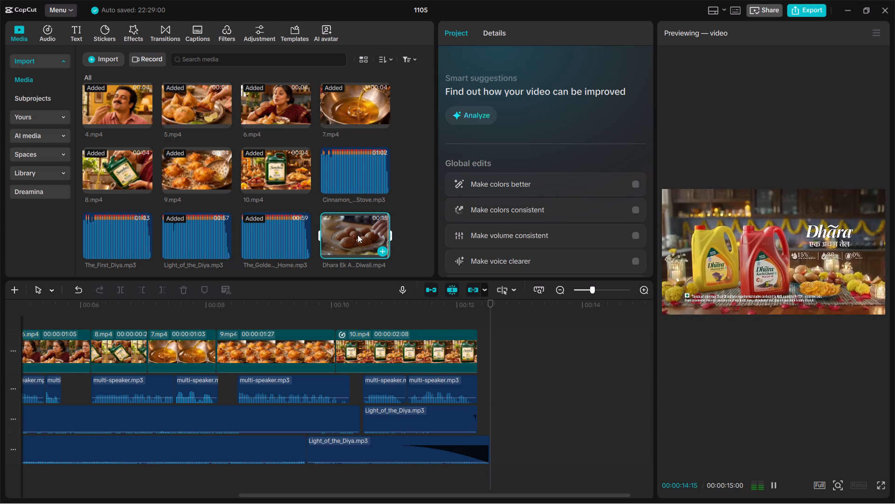
pyautogui.press('space')
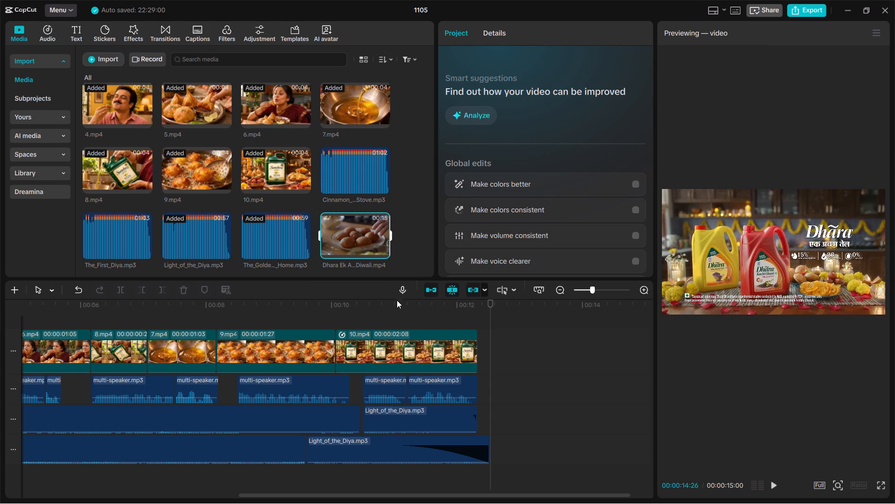
# Replay the closing Sunehra product shot, 10.mp4, on the timeline to compare it with the reference ending.
pyautogui.click(427, 313)
pyautogui.click(373, 321)
pyautogui.press('space')
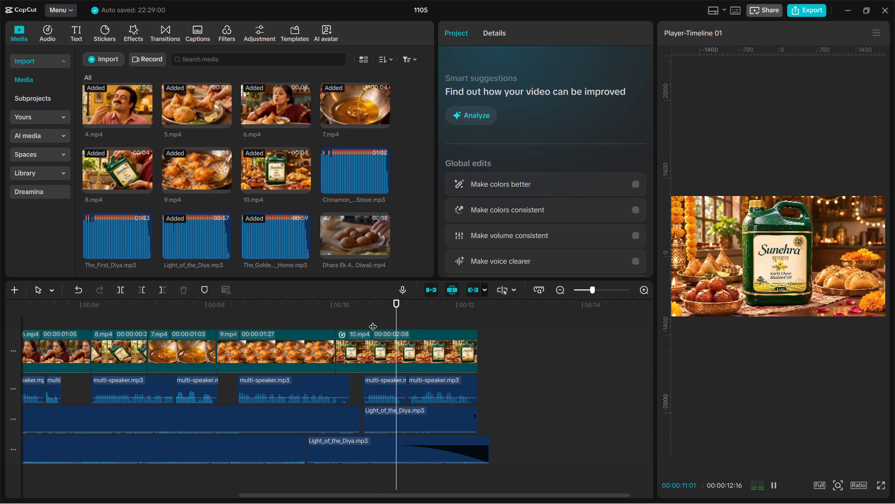
pyautogui.press('space')
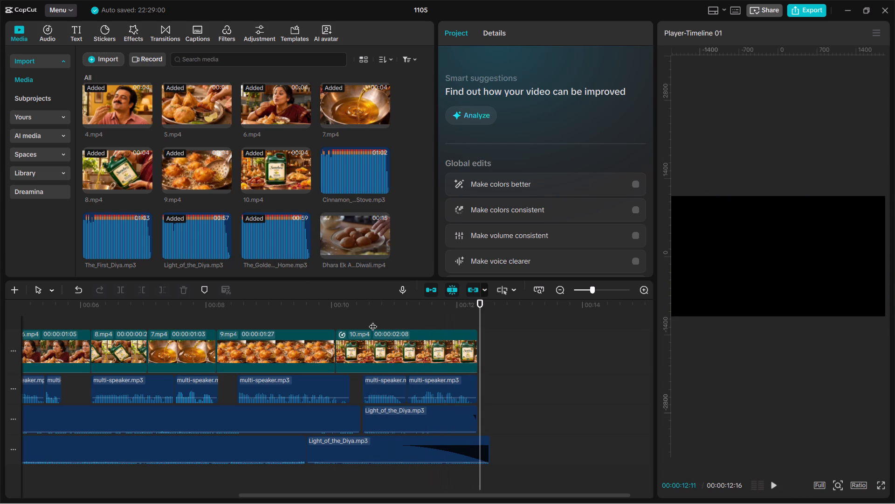
pyautogui.click(357, 323)
pyautogui.press('space')
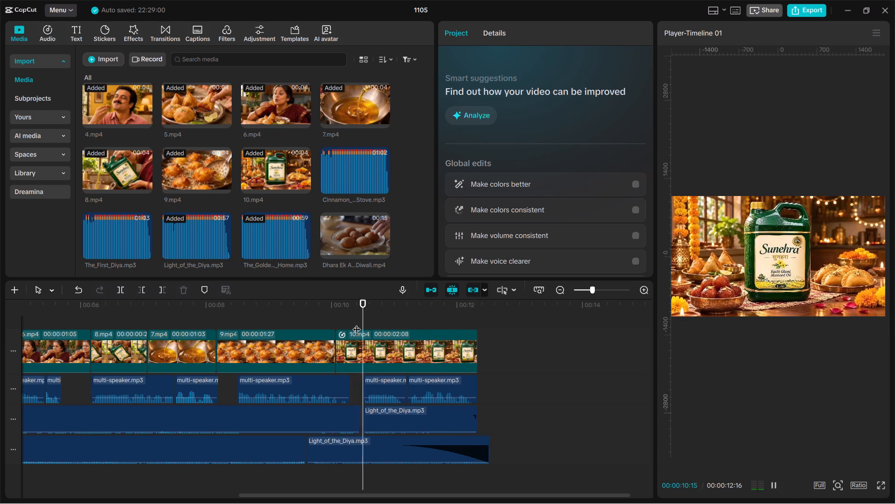
pyautogui.press('space')
pyautogui.press('space')
pyautogui.press('space')
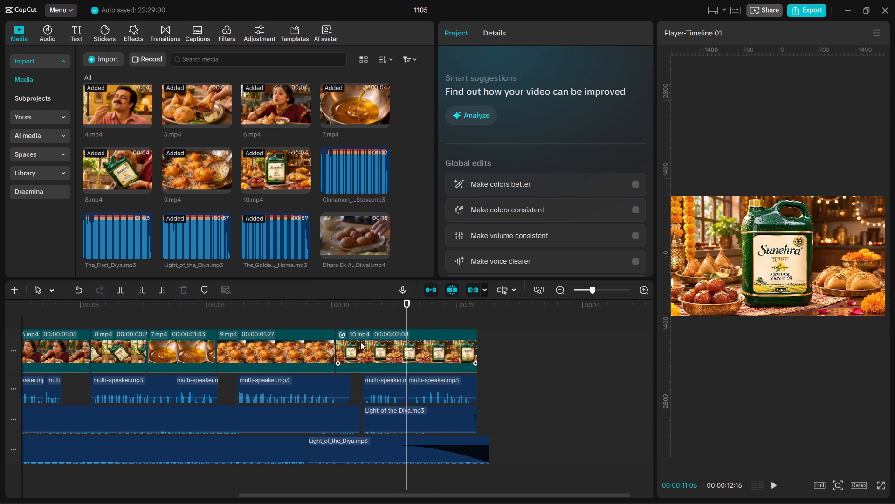
# Slow the closing 10.mp4 clip by lowering its speed curve's start point to just under 0.6x, about 3 s long, and preview it.
pyautogui.click(360, 342)
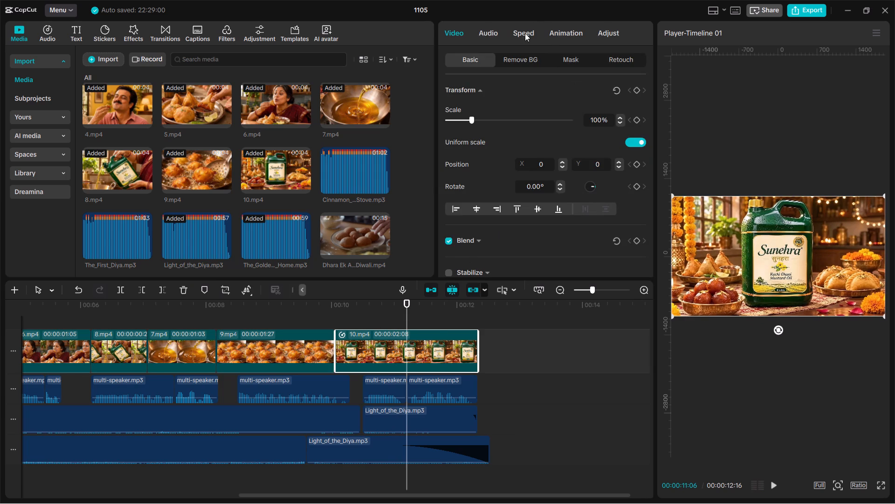
pyautogui.click(525, 33)
pyautogui.scroll(-2, 532, 187)
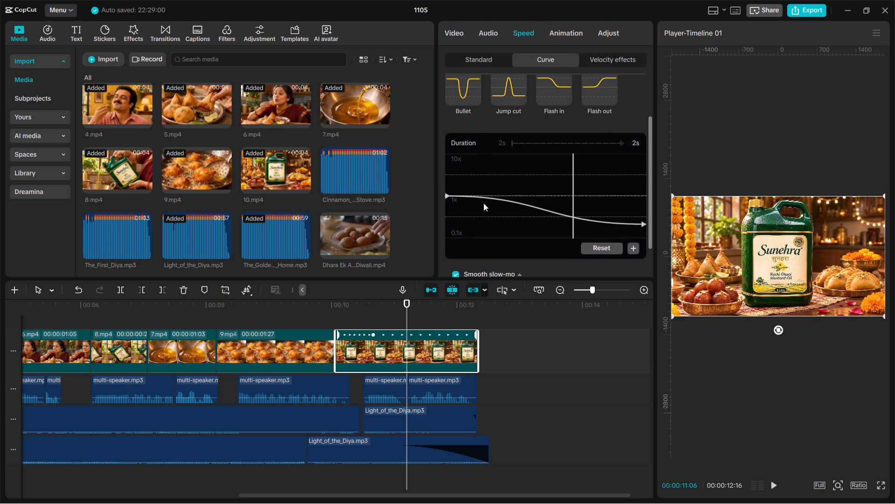
pyautogui.moveTo(448, 195); pyautogui.dragTo(449, 217)
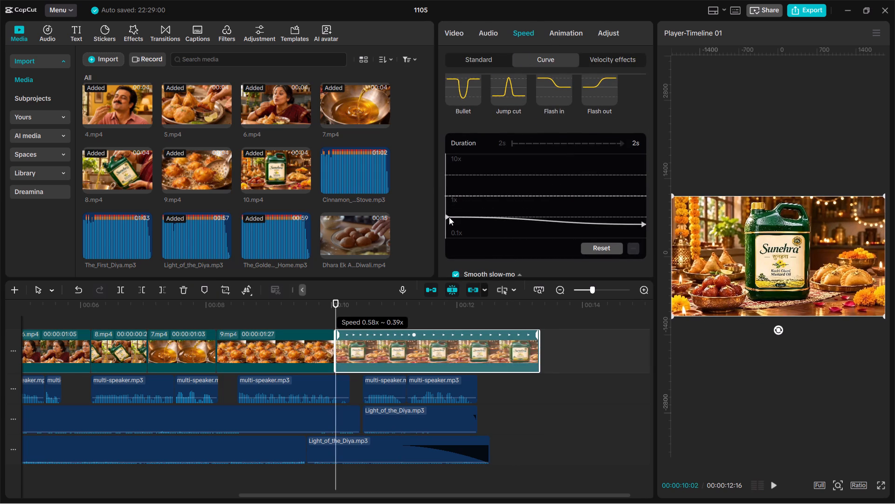
pyautogui.moveTo(449, 217); pyautogui.dragTo(449, 217)
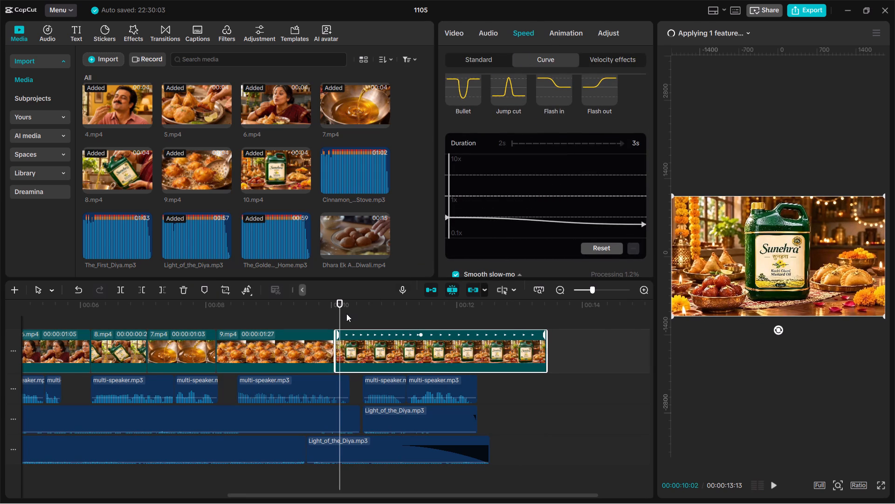
pyautogui.press('space')
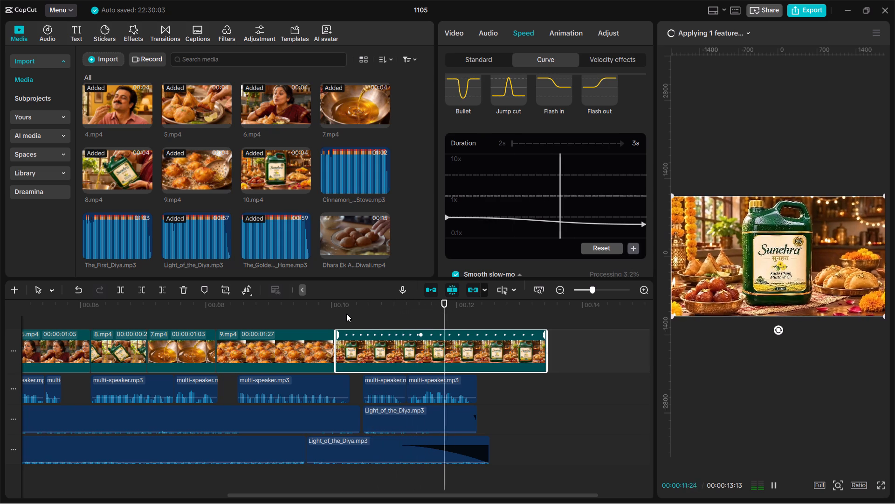
pyautogui.press('space')
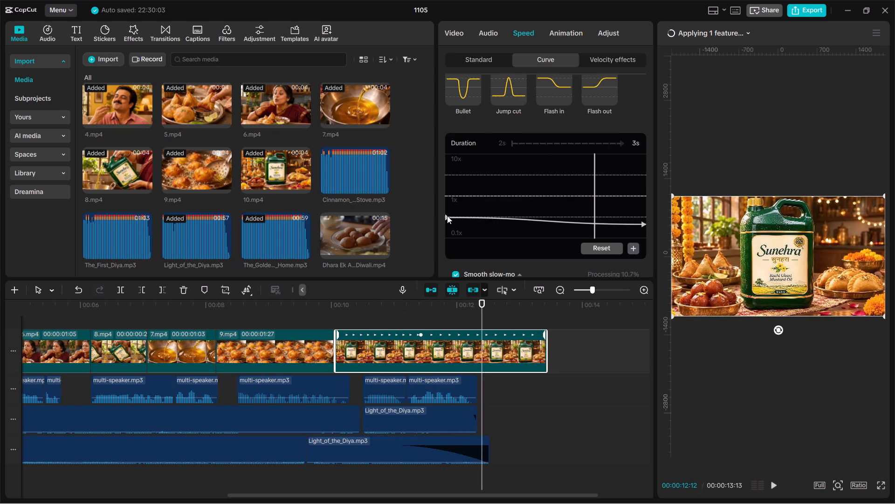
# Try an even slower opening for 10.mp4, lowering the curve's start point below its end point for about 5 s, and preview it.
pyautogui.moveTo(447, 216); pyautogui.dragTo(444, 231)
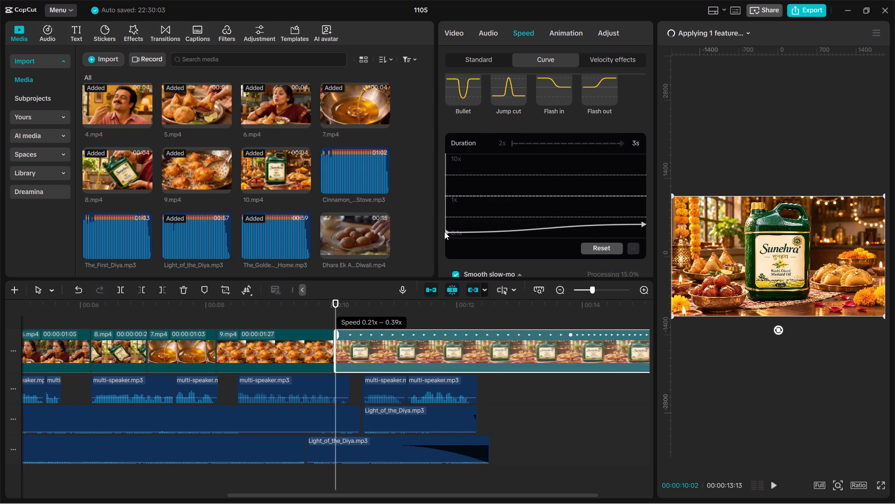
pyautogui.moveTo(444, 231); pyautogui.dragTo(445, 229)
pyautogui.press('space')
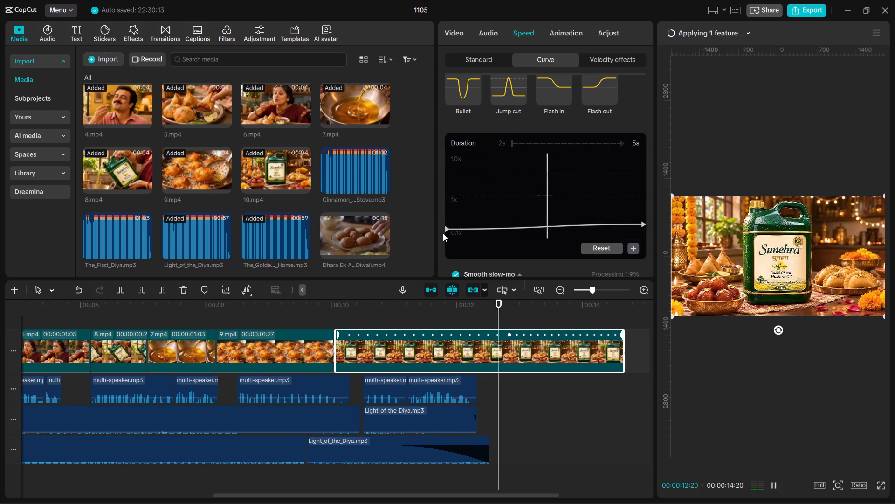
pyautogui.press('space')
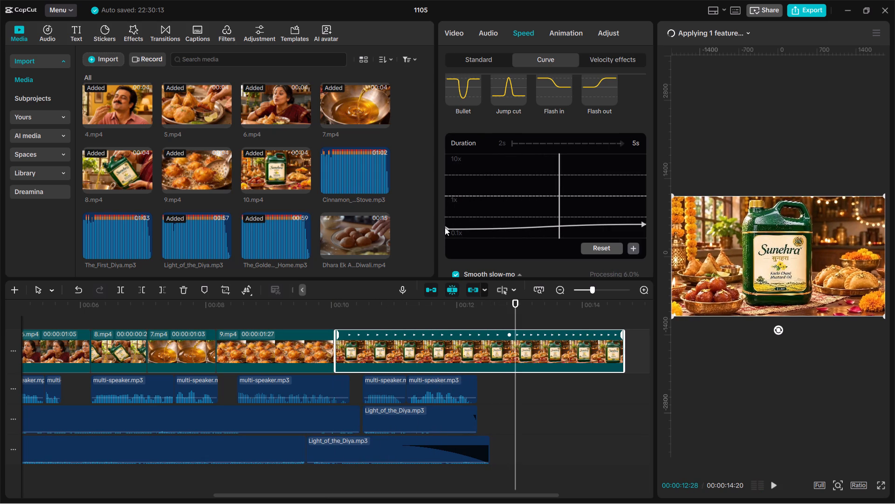
# Raise the start point of 10.mp4's speed curve slightly above its end point, giving a duration of about 3 s, and replay the shot.
pyautogui.moveTo(445, 227); pyautogui.dragTo(445, 221)
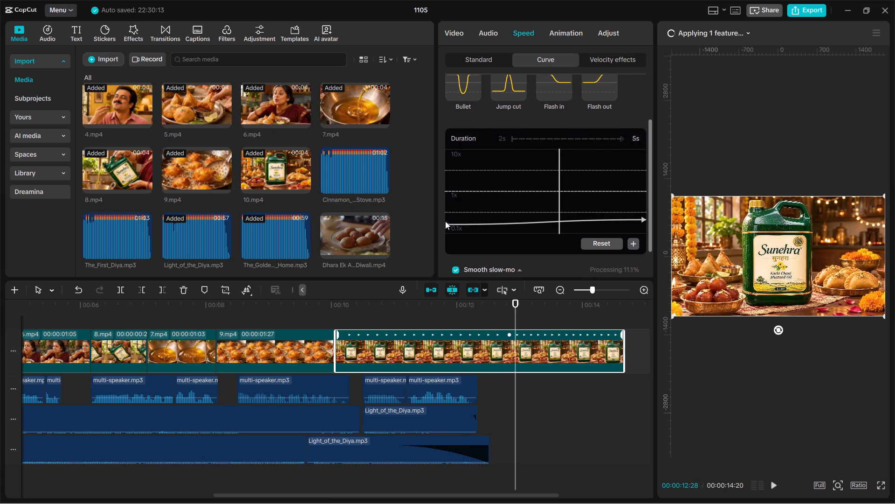
pyautogui.moveTo(447, 223); pyautogui.dragTo(448, 217)
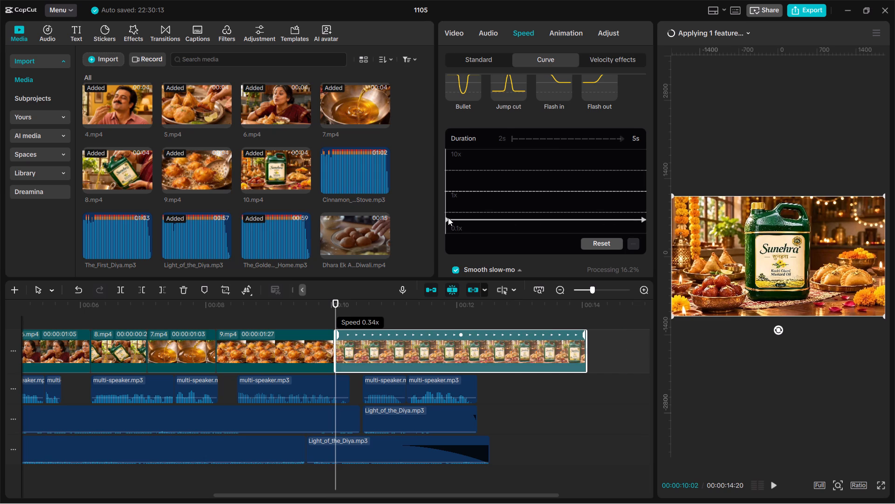
pyautogui.moveTo(448, 217); pyautogui.dragTo(449, 214)
pyautogui.press('space')
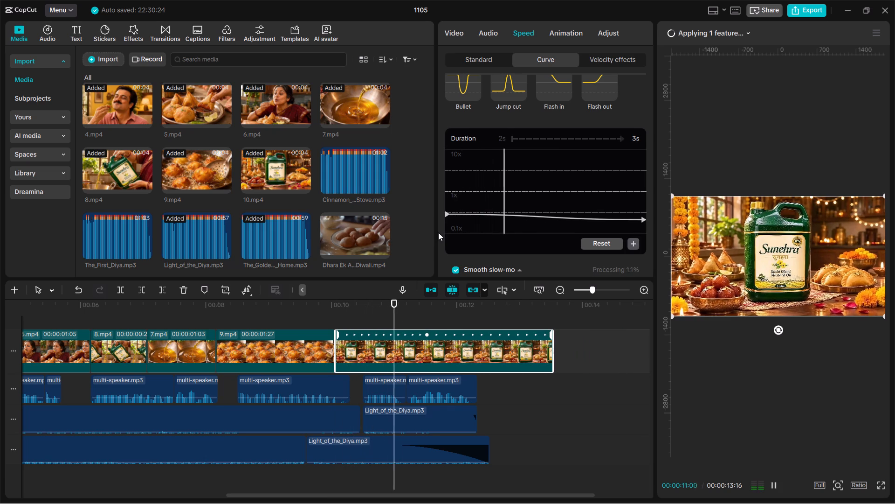
pyautogui.press('space')
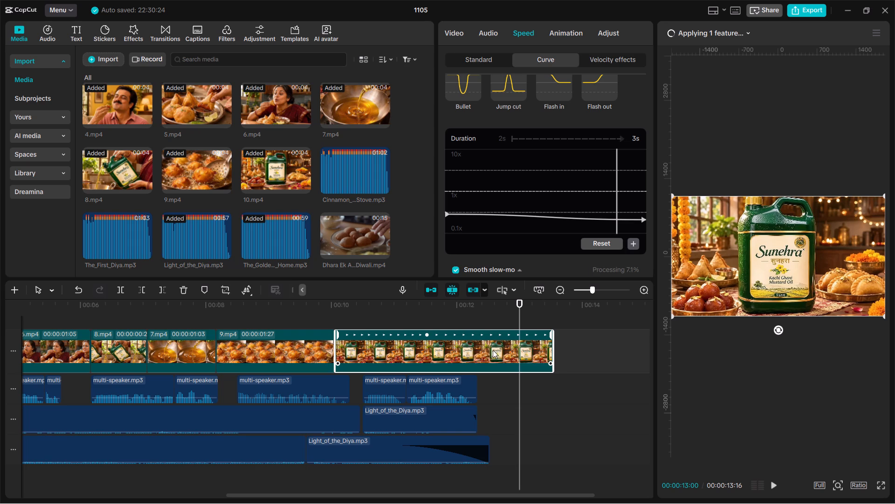
# Play the advert from the start to review how the slowed closing product shot fits the whole edit.
pyautogui.click(470, 312)
pyautogui.moveTo(470, 312); pyautogui.dragTo(179, 395)
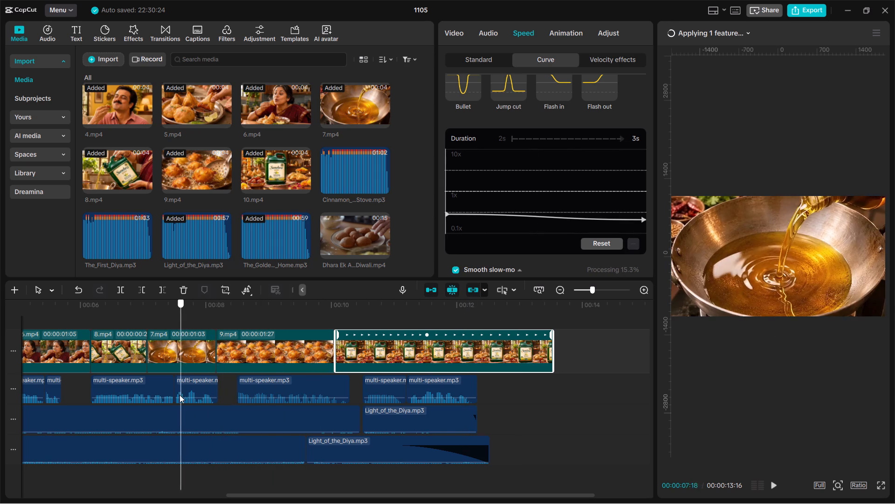
pyautogui.moveTo(179, 395); pyautogui.dragTo(0, 393)
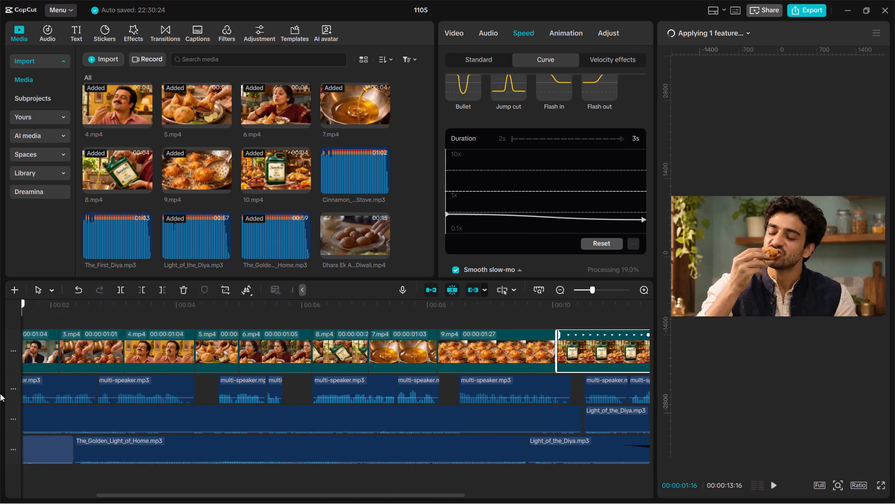
pyautogui.moveTo(0, 393); pyautogui.dragTo(0, 395)
pyautogui.press('space')
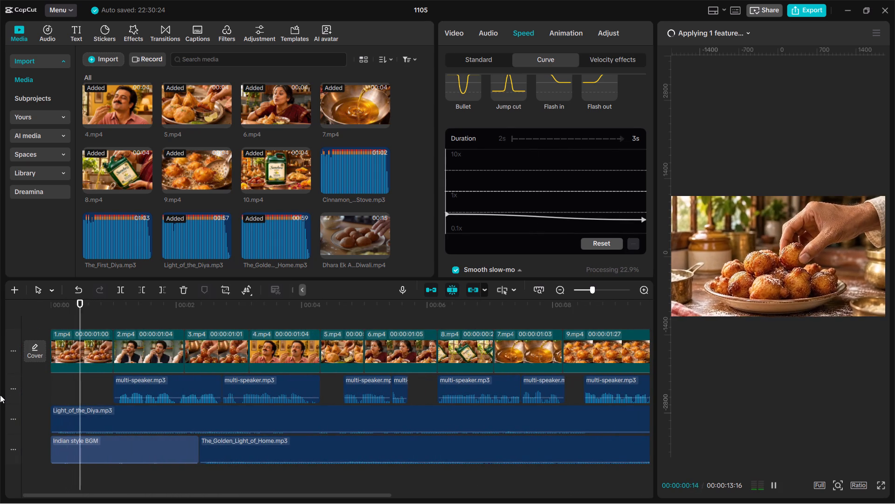
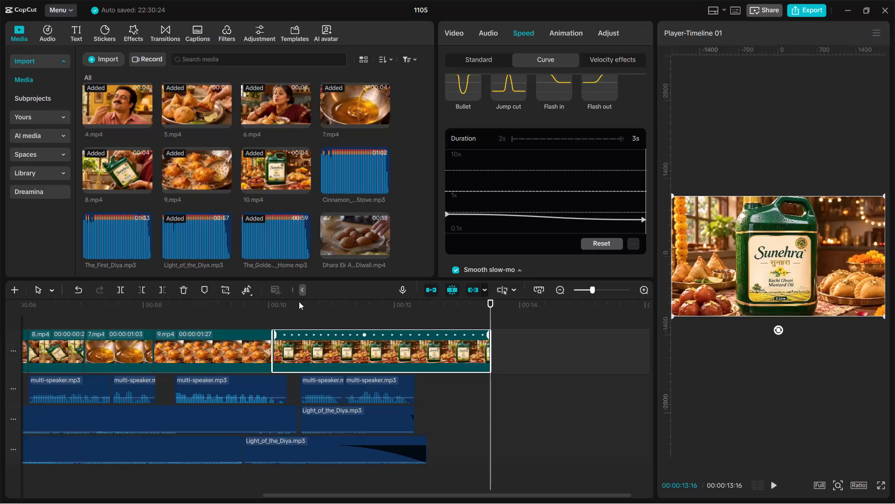
# Replay the closing 10.mp4 product shot, including a full-screen check, to judge its slowed motion and length.
pyautogui.moveTo(490, 307); pyautogui.dragTo(237, 326)
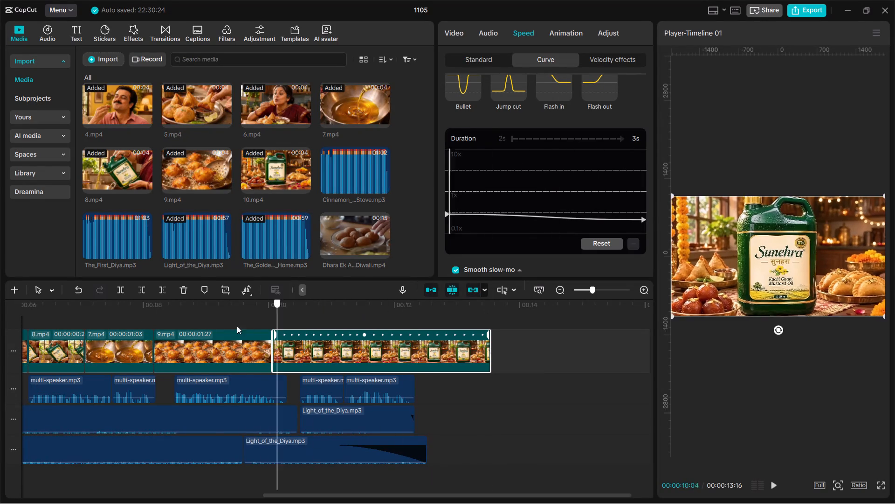
pyautogui.moveTo(237, 326); pyautogui.dragTo(213, 323)
pyautogui.press('space')
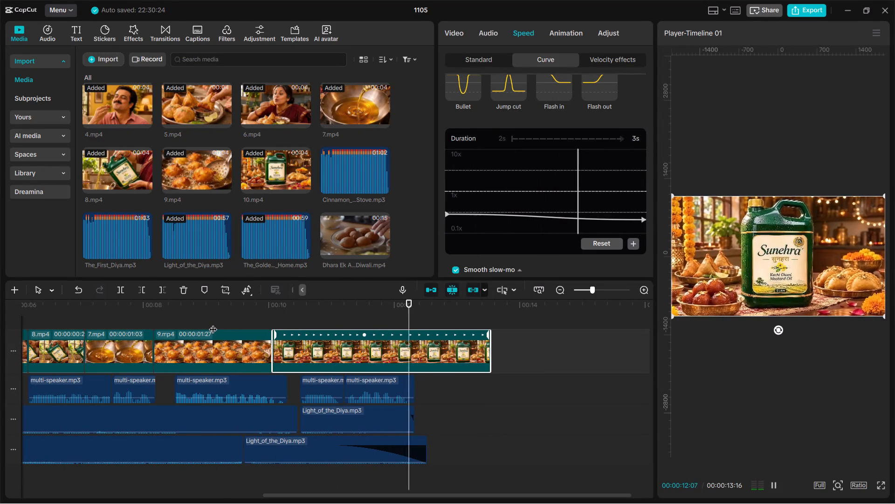
pyautogui.press('space')
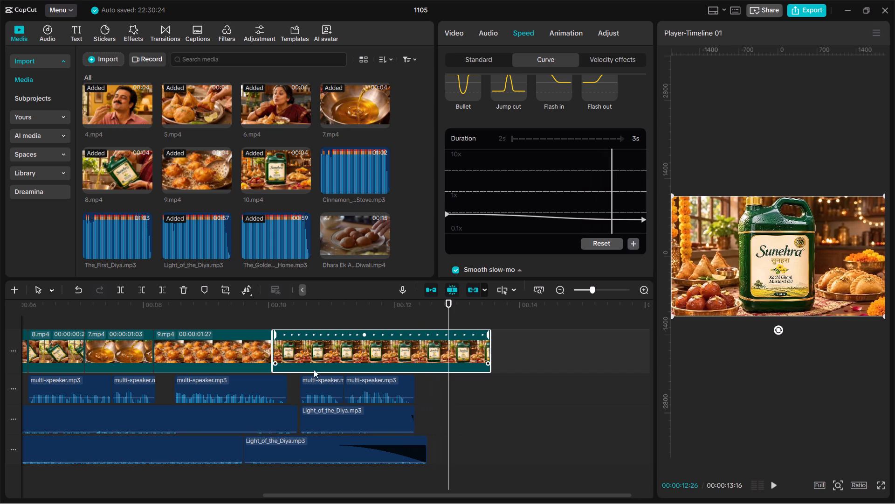
pyautogui.click(881, 485)
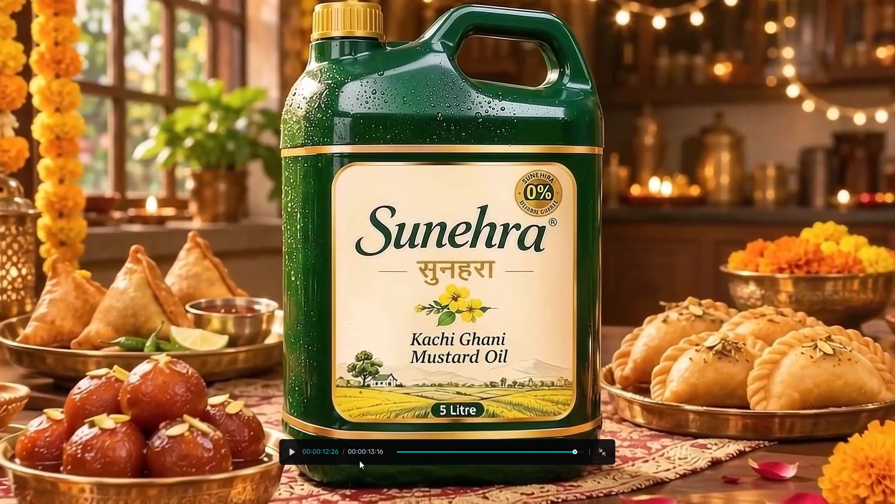
pyautogui.click(289, 450)
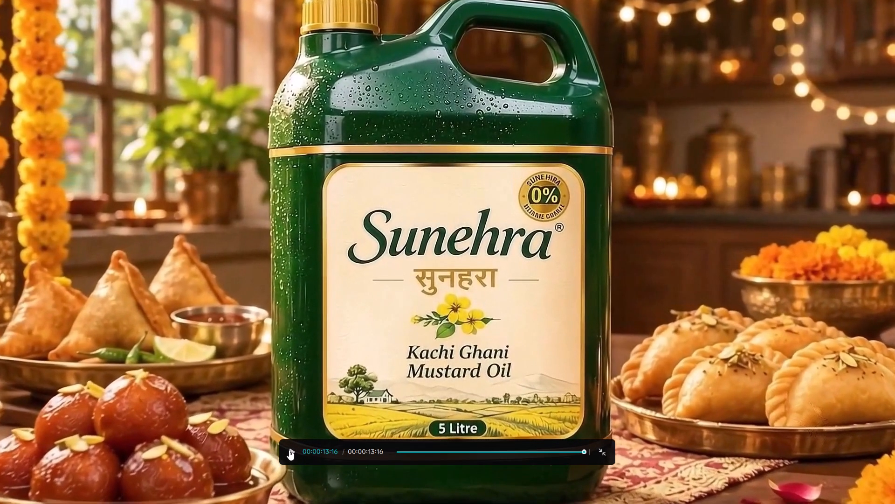
pyautogui.click(289, 450)
pyautogui.click(602, 455)
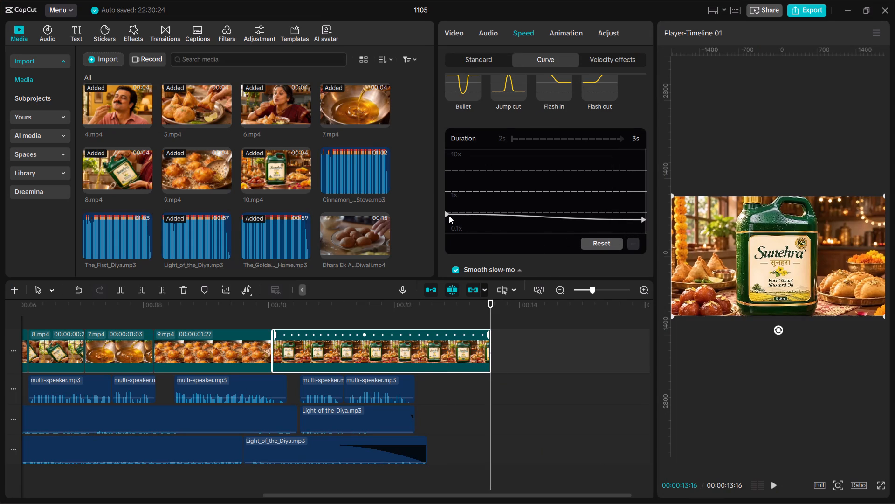
# Trim the end of the closing 10.mp4 clip to 00:00:12:10, leaving it 00:00:02:08 long, and replay the shot.
pyautogui.moveTo(491, 311); pyautogui.dragTo(471, 315)
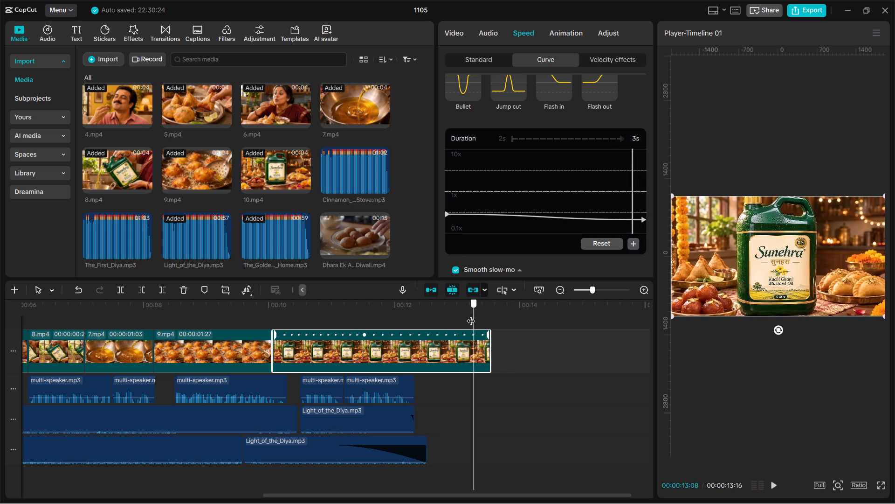
pyautogui.moveTo(471, 315); pyautogui.dragTo(416, 325)
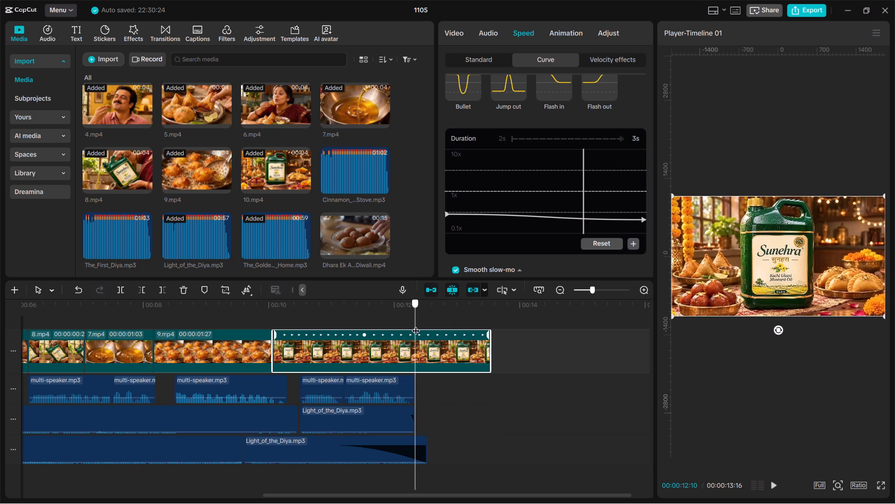
pyautogui.moveTo(416, 325); pyautogui.dragTo(415, 325)
pyautogui.press('w')
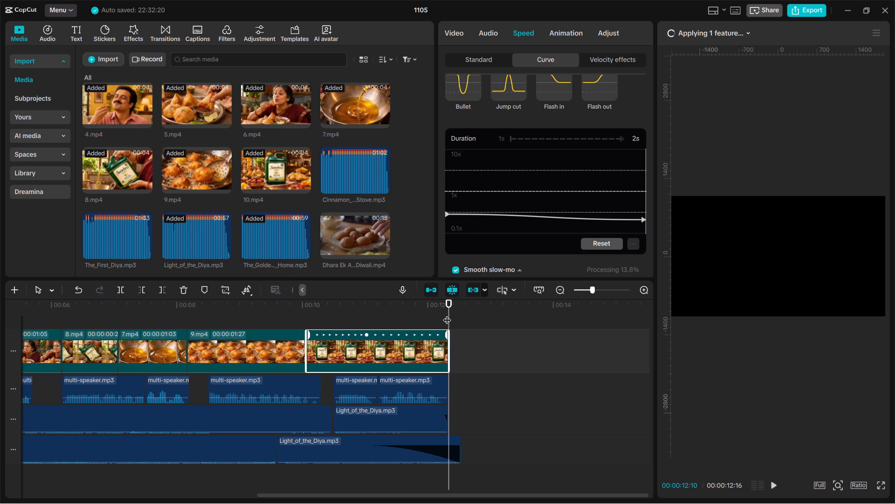
pyautogui.moveTo(447, 314); pyautogui.dragTo(404, 314)
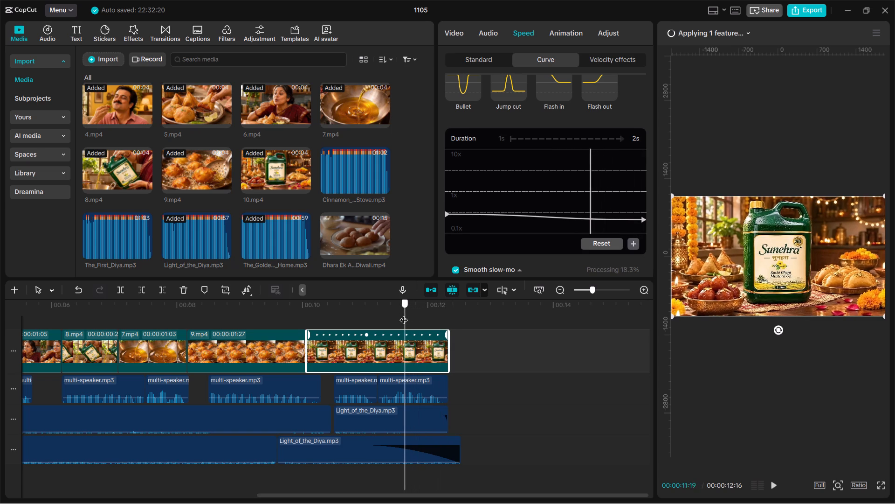
pyautogui.moveTo(404, 314); pyautogui.dragTo(379, 343)
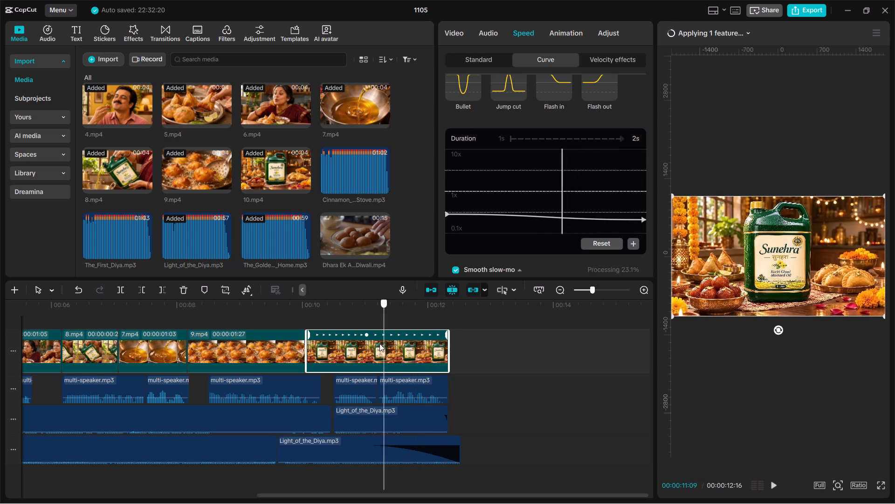
pyautogui.moveTo(379, 343); pyautogui.dragTo(373, 348)
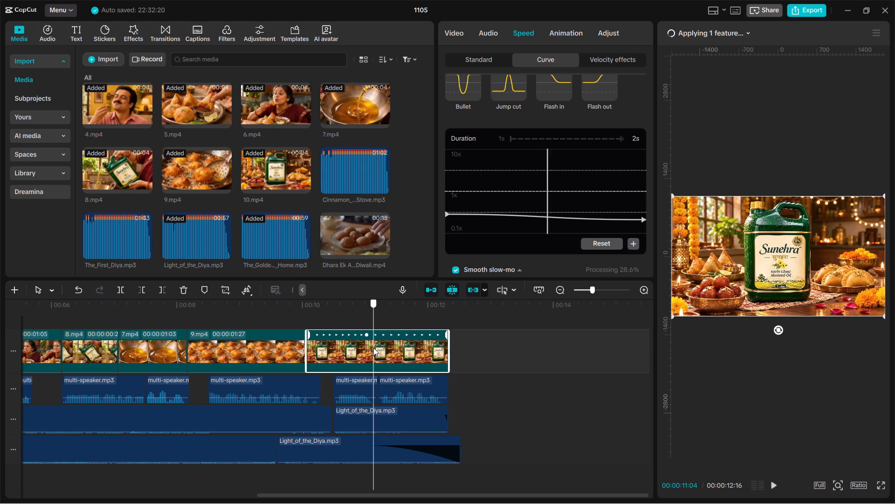
pyautogui.moveTo(373, 348); pyautogui.dragTo(271, 387)
pyautogui.press('space')
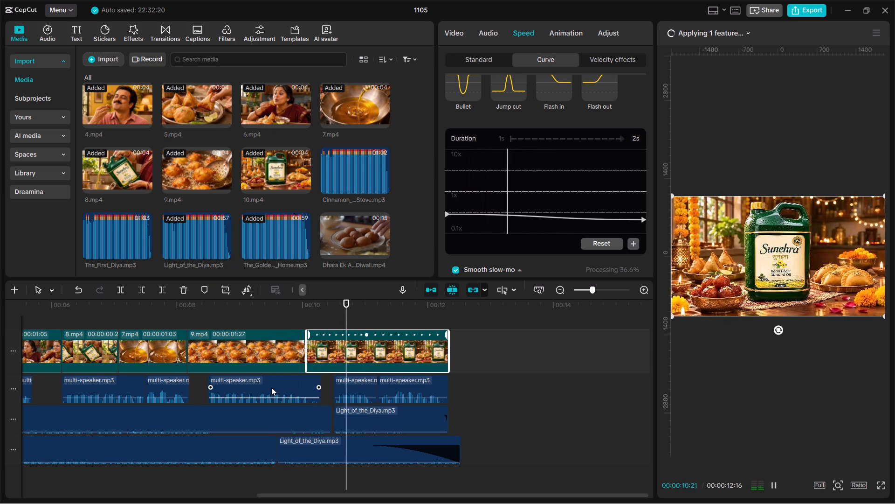
pyautogui.press('space')
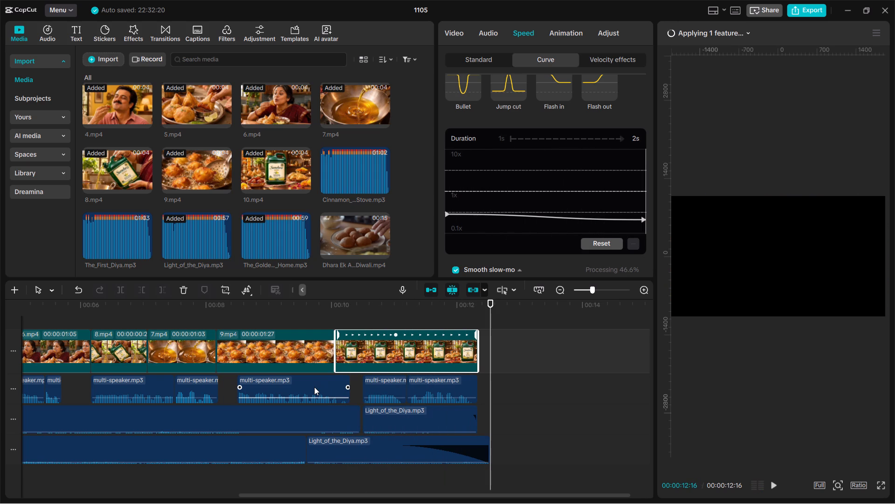
# Shift the multi-speaker.mp3 voice clip beneath 9.mp4 about 0.1 s earlier and replay that section.
pyautogui.moveTo(314, 387); pyautogui.dragTo(308, 387)
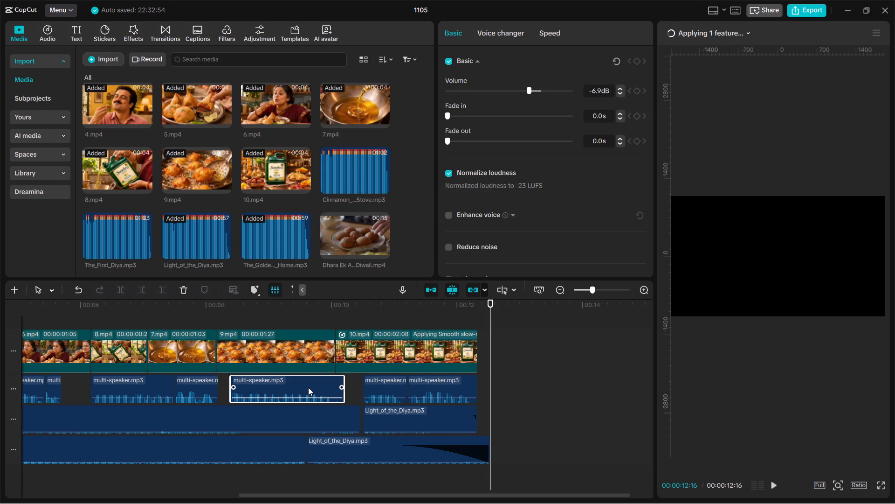
pyautogui.click(242, 310)
pyautogui.press('space')
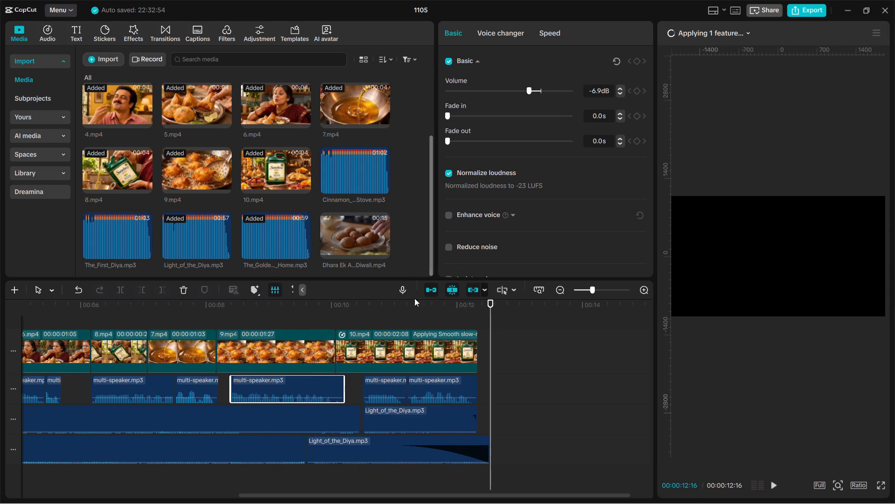
# Examine the speed curve and Smooth slow-mo method options of the closing 10.mp4 clip, then replay the ending.
pyautogui.click(407, 357)
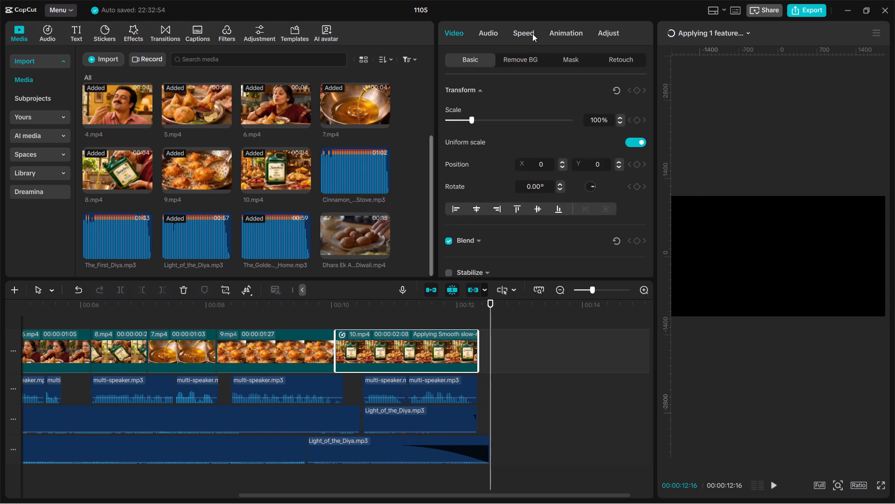
pyautogui.click(532, 34)
pyautogui.scroll(-1, 518, 171)
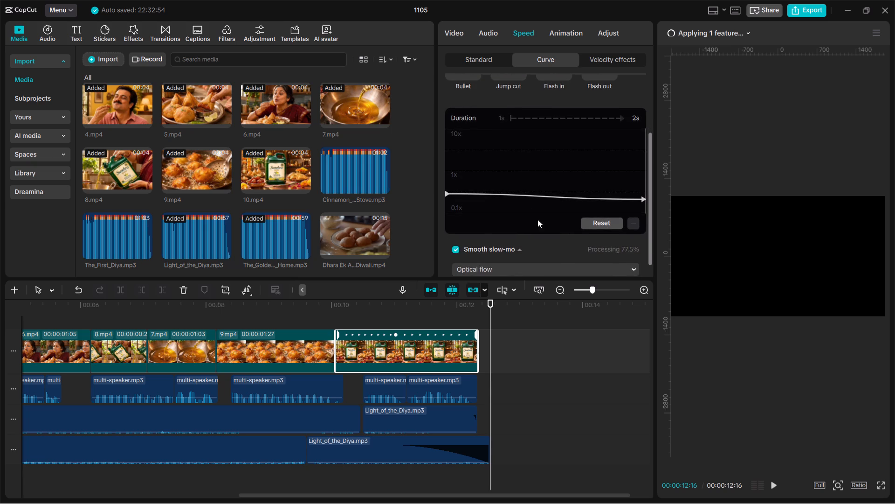
pyautogui.scroll(-4, 537, 219)
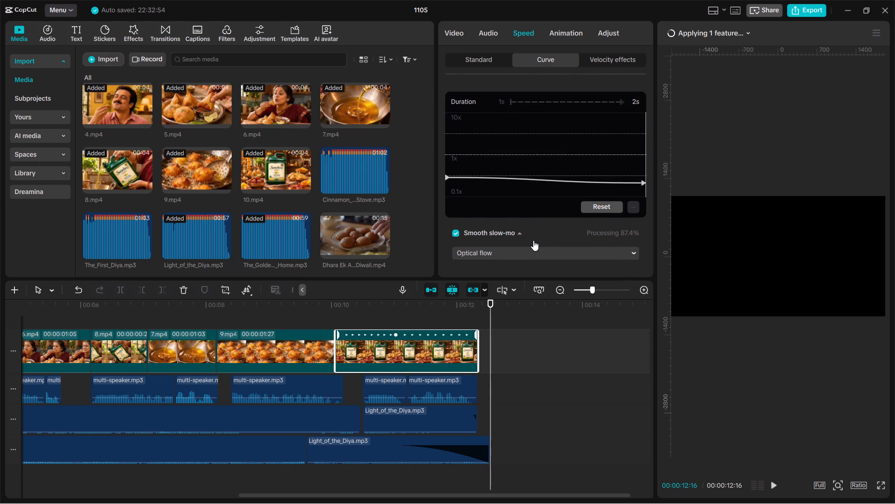
pyautogui.click(528, 251)
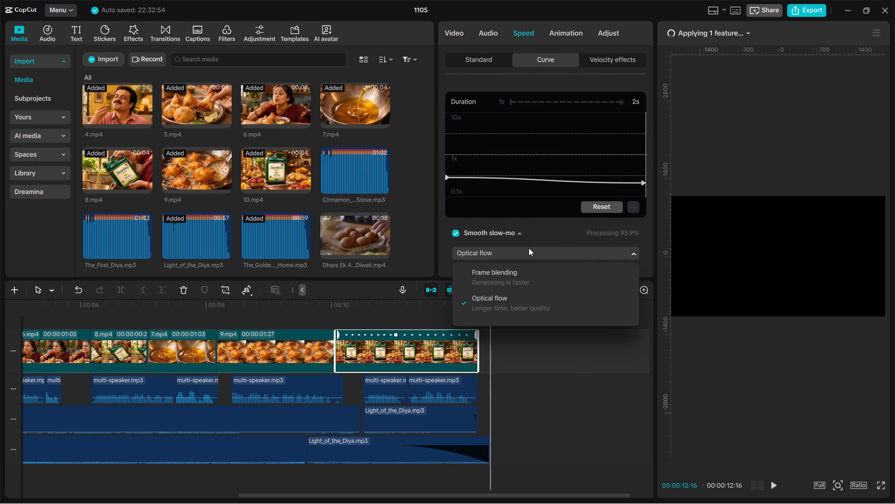
pyautogui.click(529, 248)
pyautogui.click(526, 235)
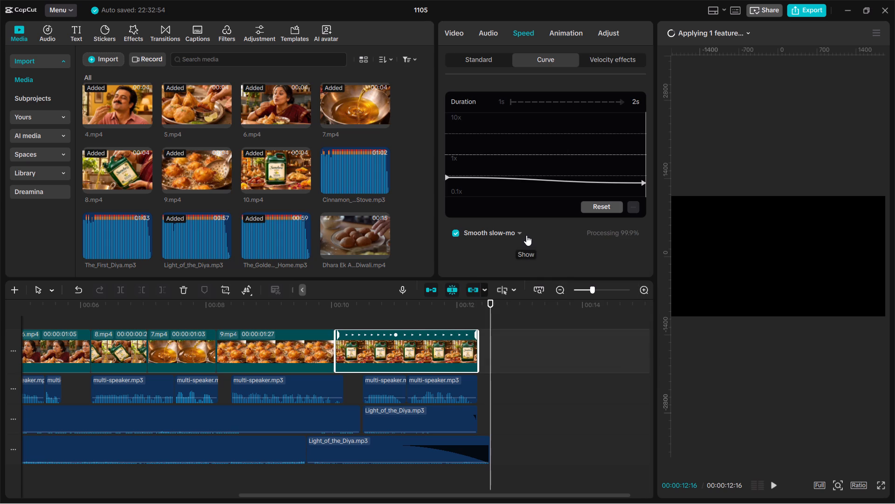
pyautogui.click(406, 319)
pyautogui.press('space')
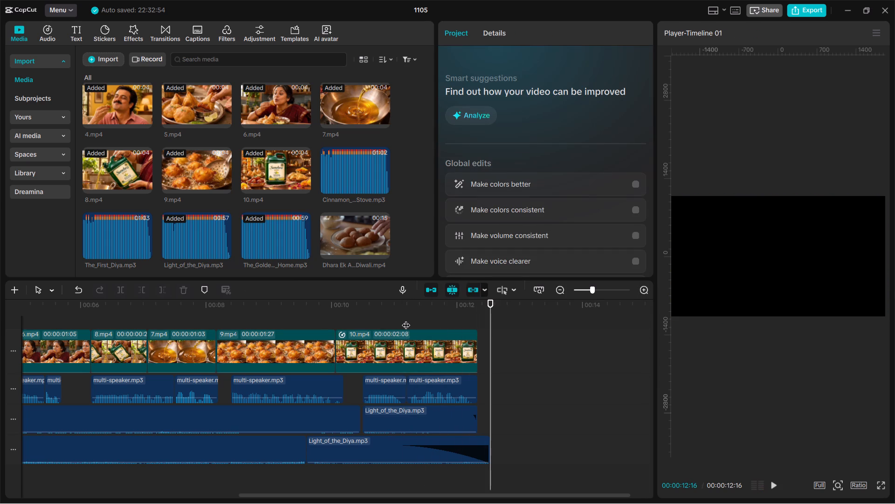
# Trim the end of the fading Light_of_the_Diya.mp3 clip on the lowest track to 00:00:12:14 and preview the ending.
pyautogui.click(449, 448)
pyautogui.moveTo(493, 450); pyautogui.dragTo(489, 450)
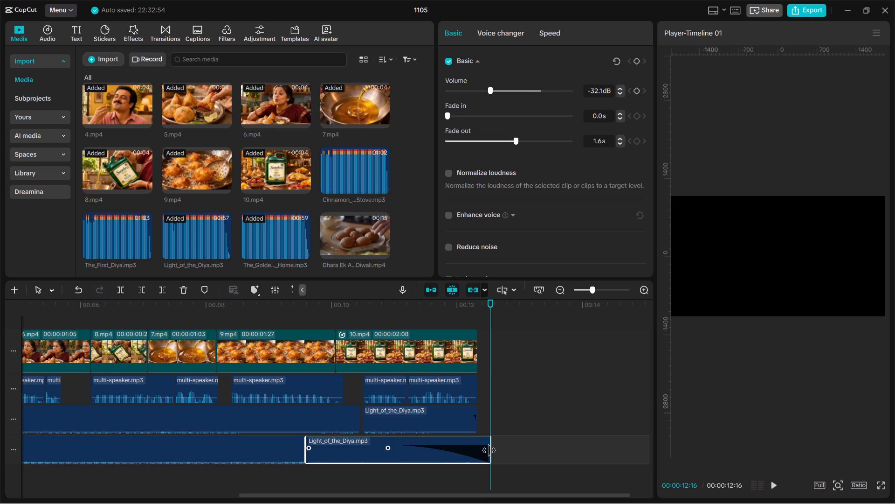
pyautogui.moveTo(489, 450); pyautogui.dragTo(478, 451)
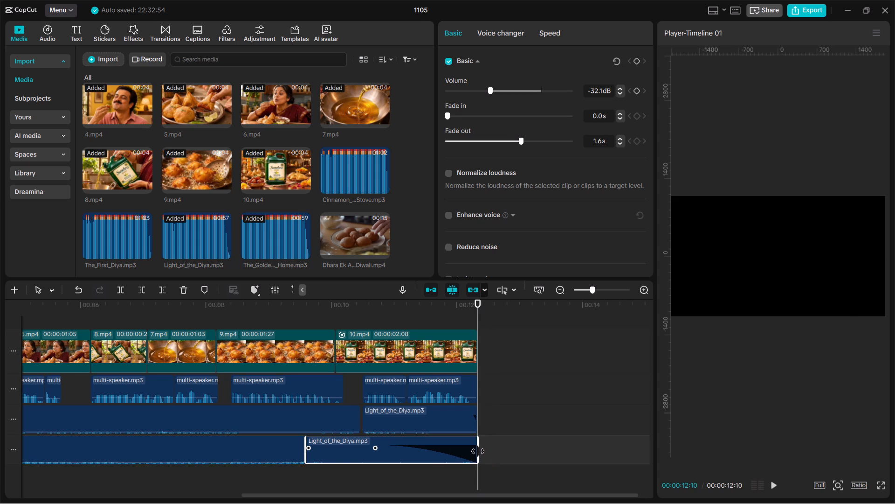
pyautogui.click(397, 310)
pyautogui.press('space')
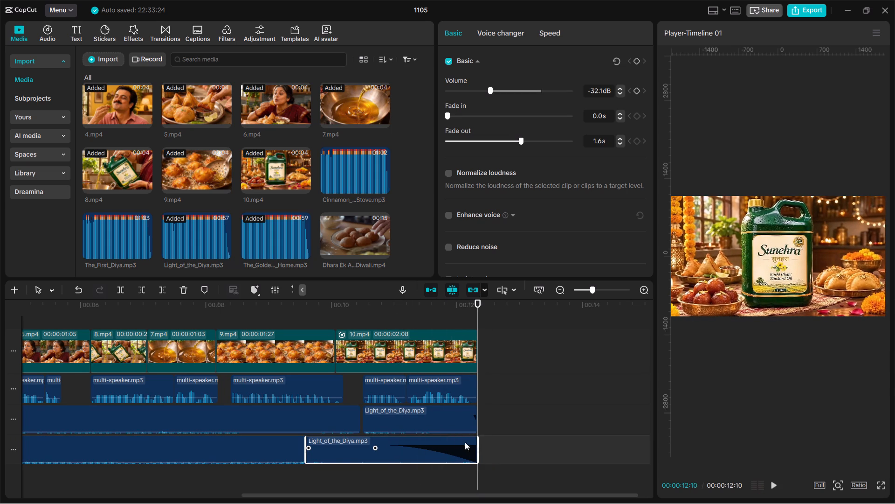
pyautogui.moveTo(480, 447); pyautogui.dragTo(486, 449)
pyautogui.click(427, 298)
pyautogui.click(420, 304)
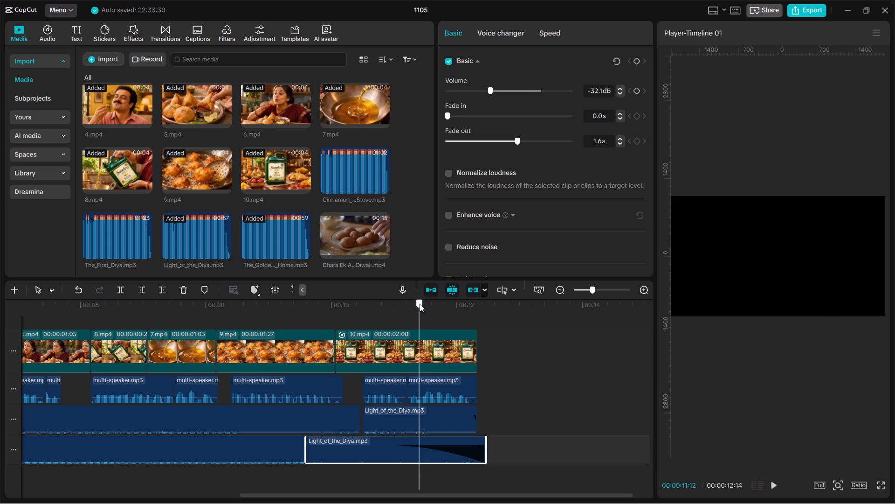
pyautogui.press('space')
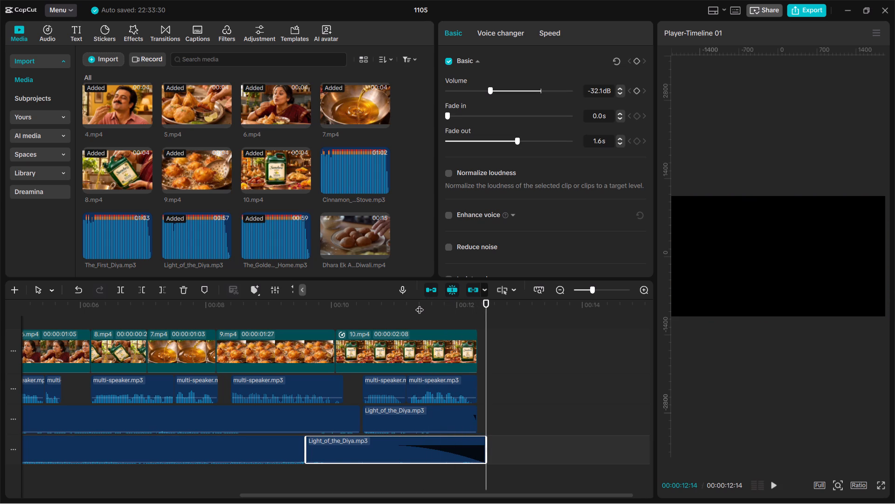
# Play the whole advert from the start to review the shortened ending and the music fade.
pyautogui.hscroll(5, 308, 361)
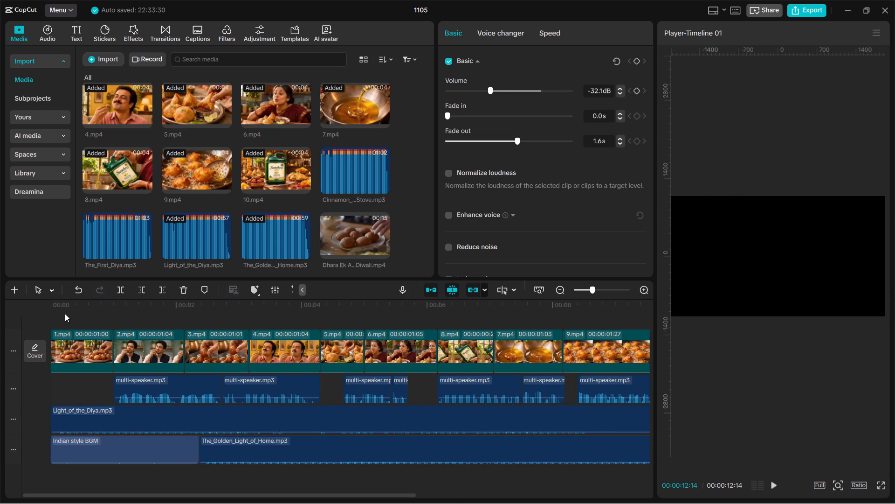
pyautogui.click(62, 313)
pyautogui.moveTo(62, 313); pyautogui.dragTo(40, 316)
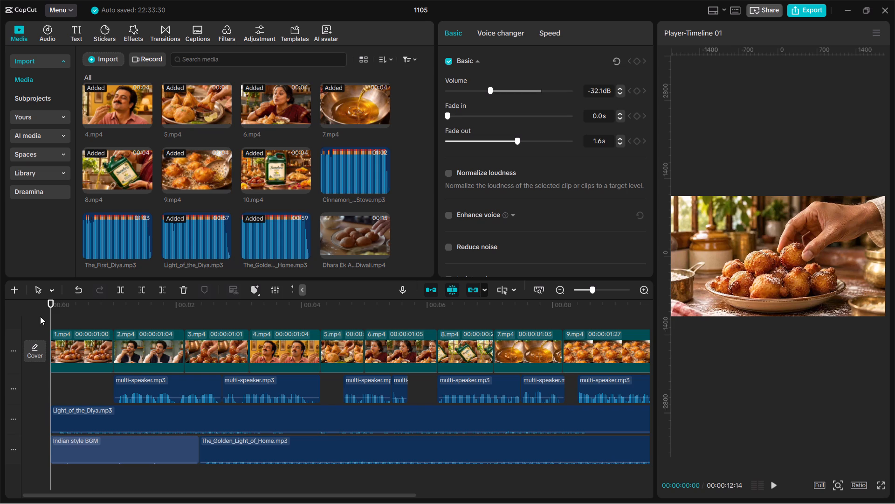
pyautogui.press('space')
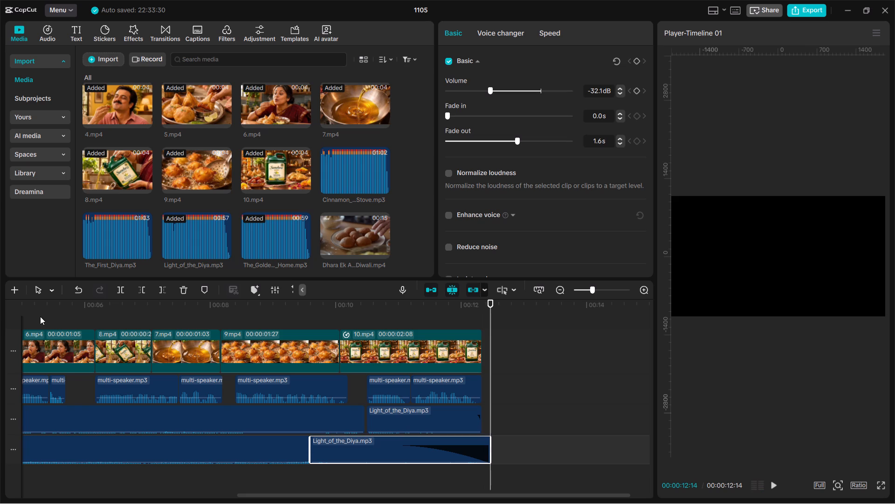
# Extend the end of the 9.mp4 frying clip to a duration of 00:00:02:01 and preview the cut into 10.mp4.
pyautogui.click(234, 350)
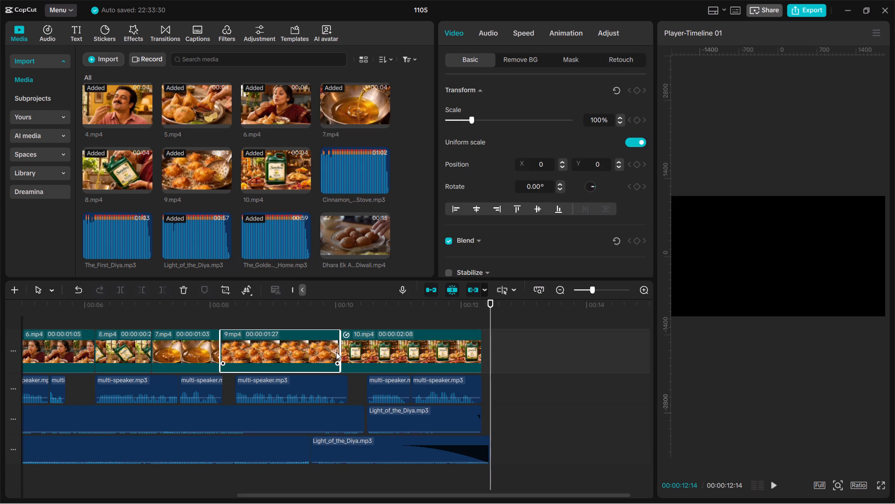
pyautogui.moveTo(338, 355); pyautogui.dragTo(345, 360)
pyautogui.click(314, 317)
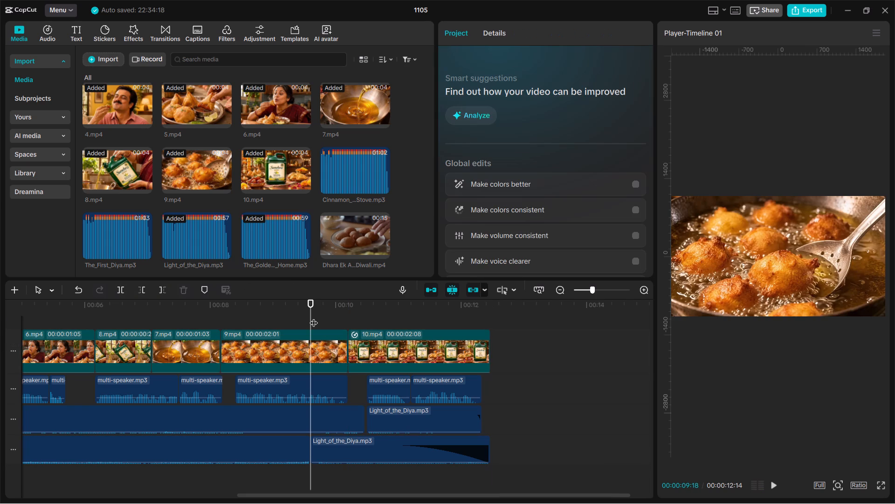
pyautogui.press('space')
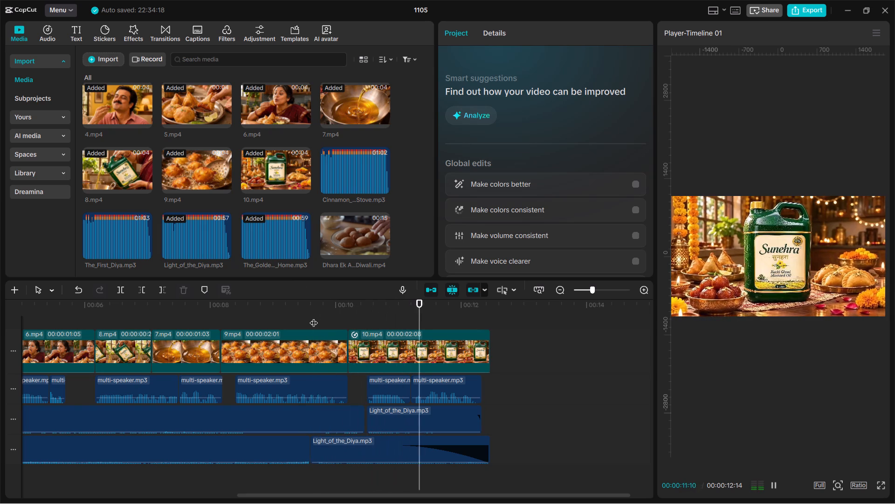
pyautogui.press('space')
# Replay the cut from 9.mp4 into the closing 10.mp4 shot, then play the advert from the start.
pyautogui.click(336, 349)
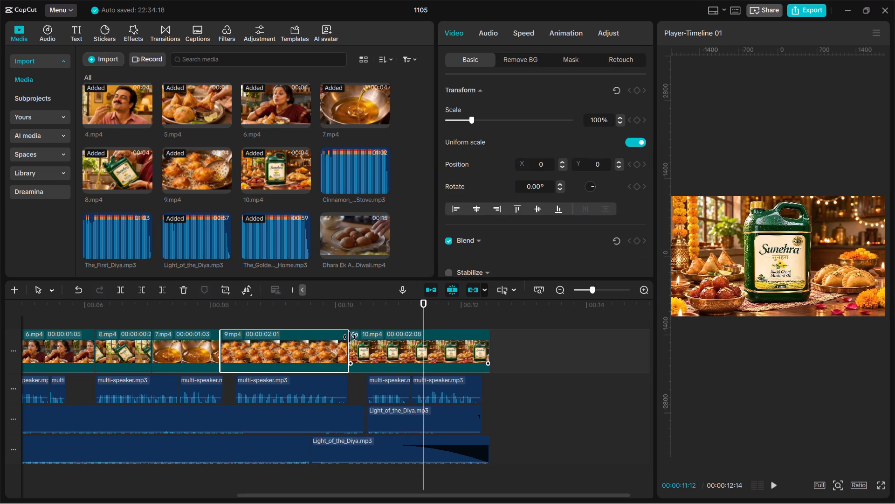
pyautogui.click(345, 318)
pyautogui.press('space')
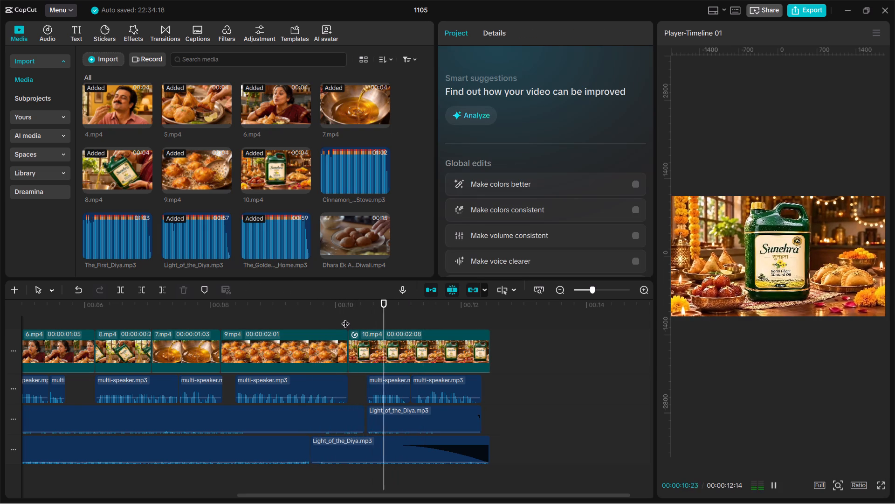
pyautogui.press('space')
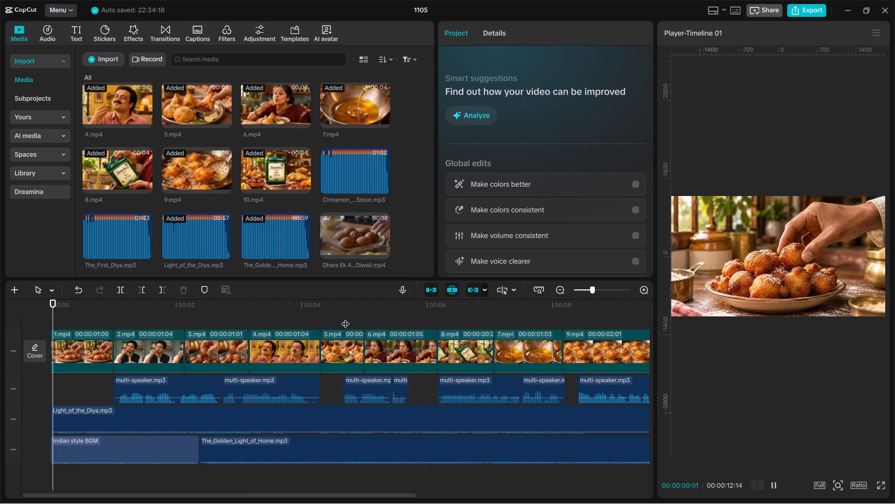
pyautogui.hscroll(-3, 400, 380)
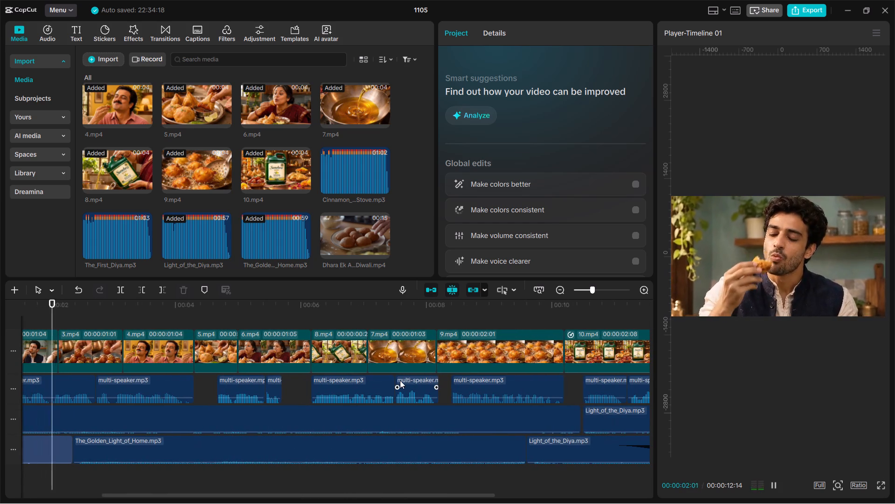
pyautogui.hscroll(-4, 399, 381)
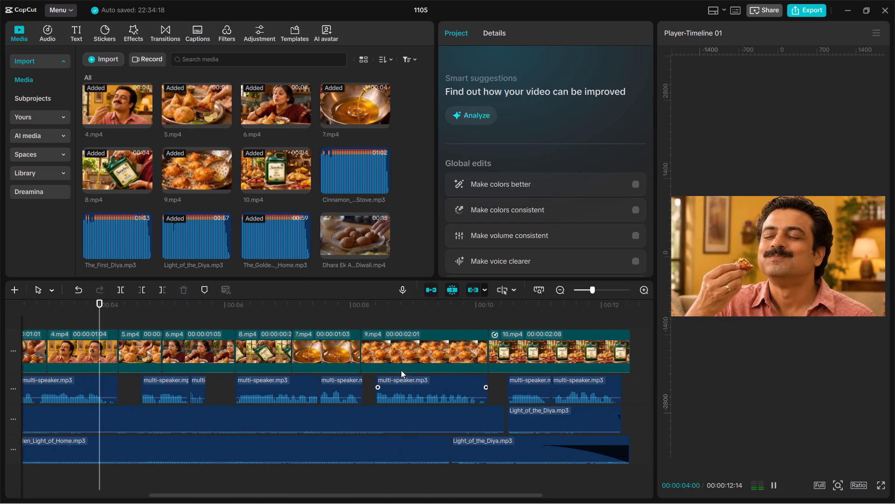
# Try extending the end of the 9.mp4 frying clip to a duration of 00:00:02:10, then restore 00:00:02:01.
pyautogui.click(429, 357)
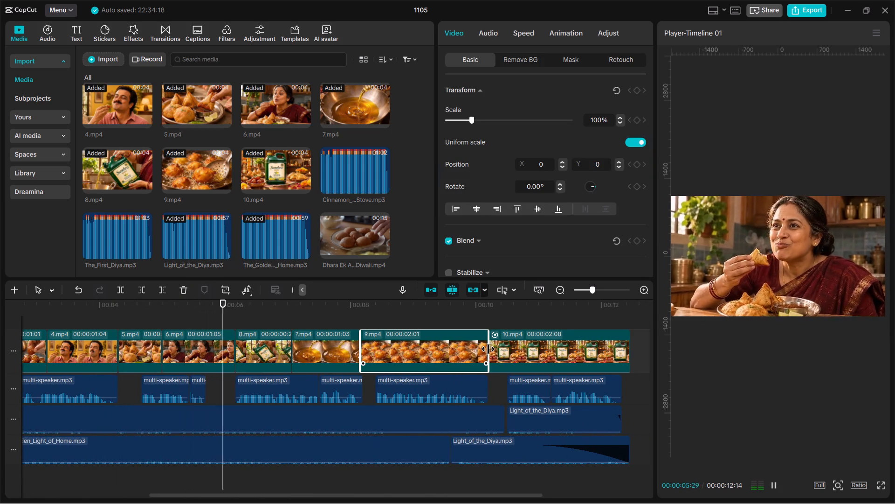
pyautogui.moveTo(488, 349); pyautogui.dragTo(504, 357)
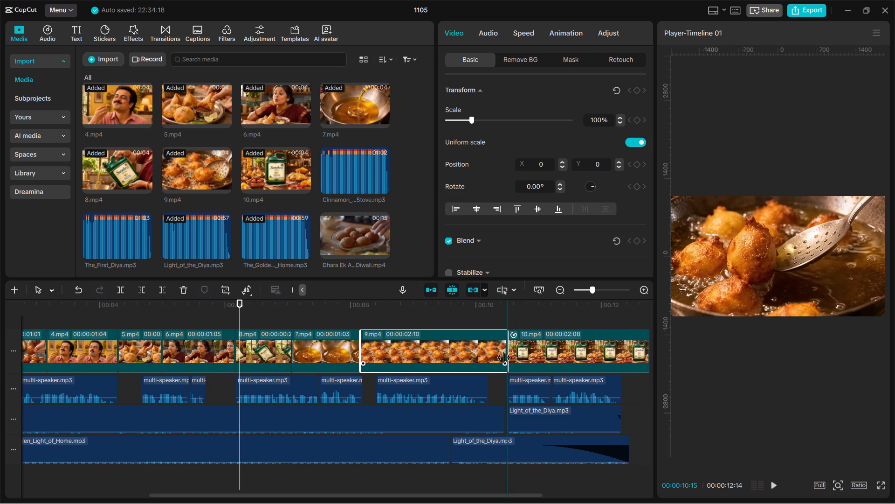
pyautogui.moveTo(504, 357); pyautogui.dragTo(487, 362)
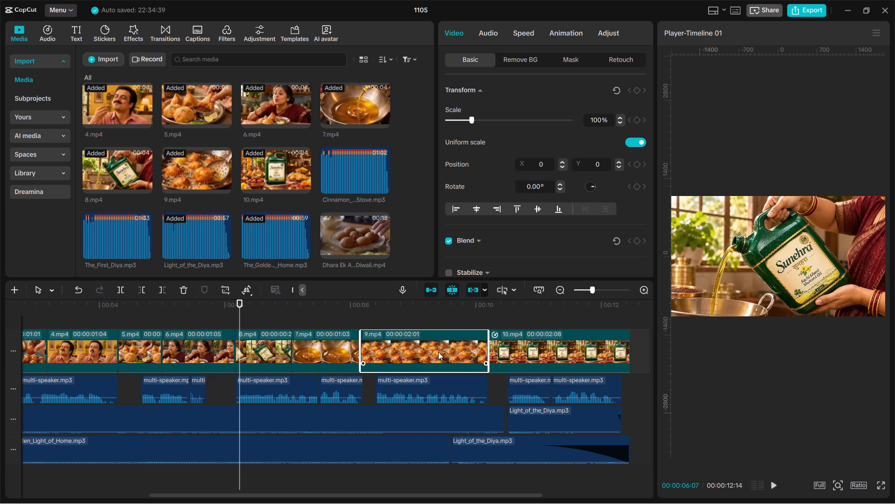
# Apply a Custom speed curve to the 9.mp4 frying clip and delete the curve's three inner points.
pyautogui.click(437, 352)
pyautogui.click(377, 308)
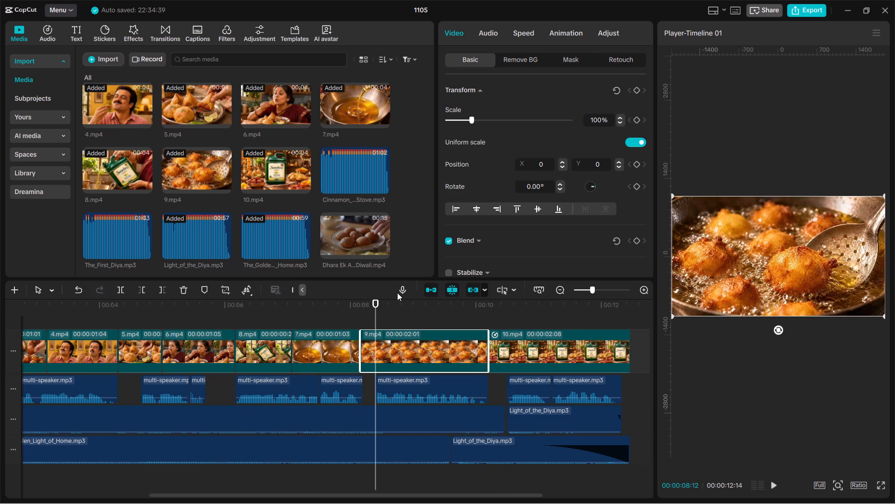
pyautogui.click(518, 31)
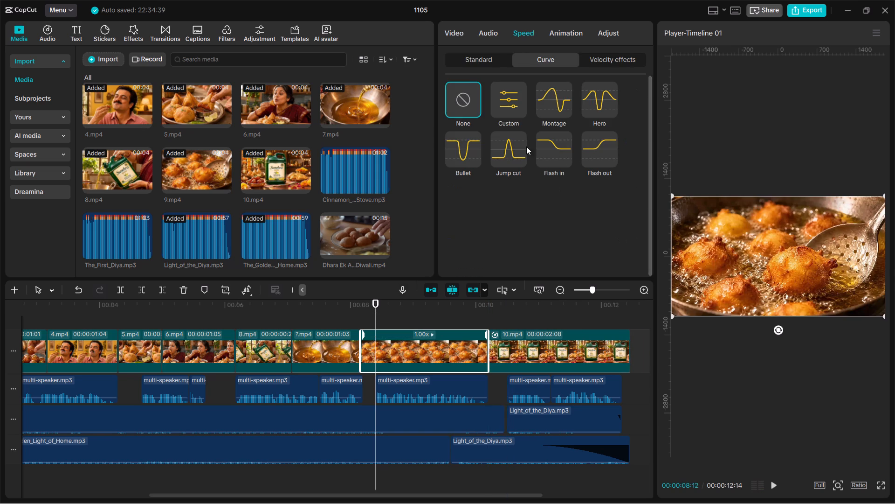
pyautogui.click(516, 109)
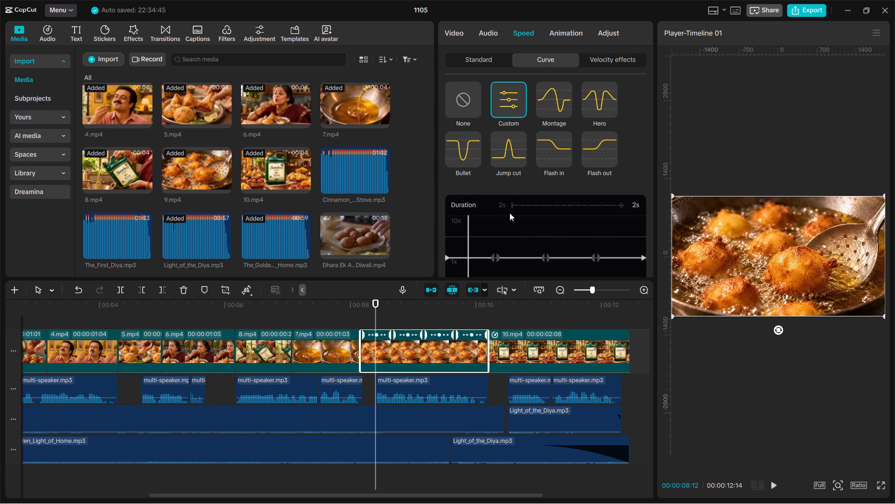
pyautogui.scroll(-1, 509, 213)
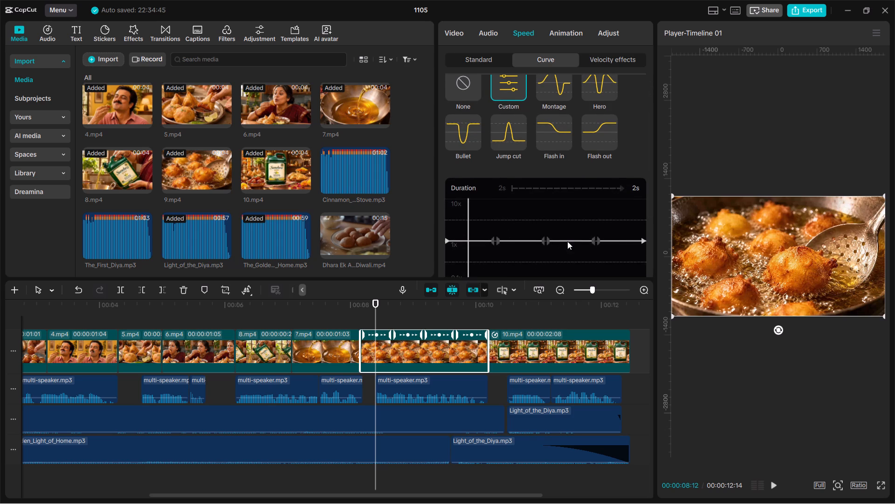
pyautogui.scroll(-2, 567, 241)
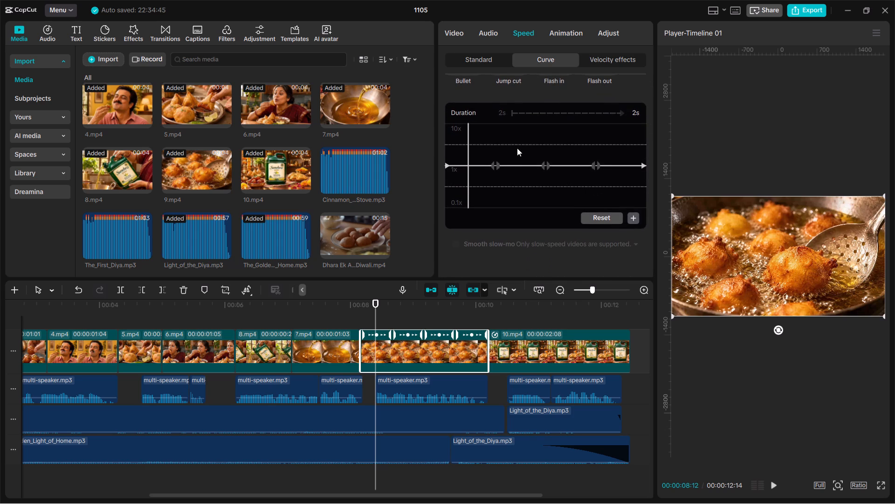
pyautogui.click(493, 164)
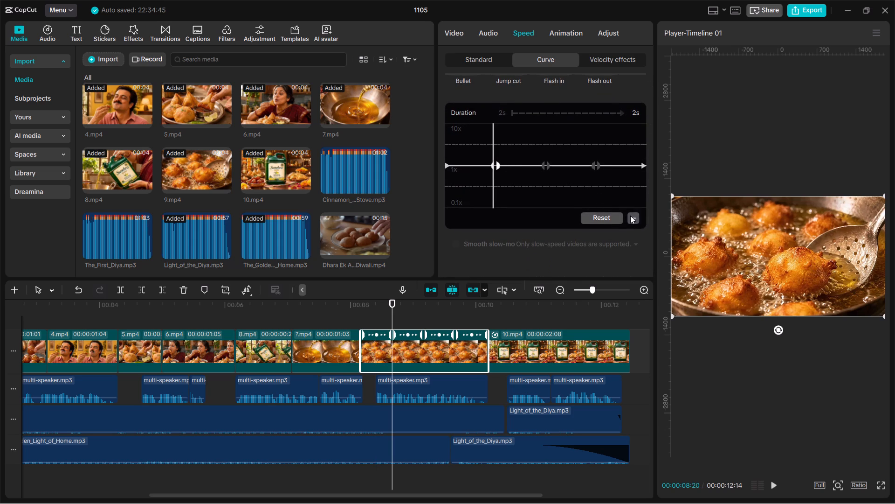
pyautogui.click(631, 215)
pyautogui.click(546, 165)
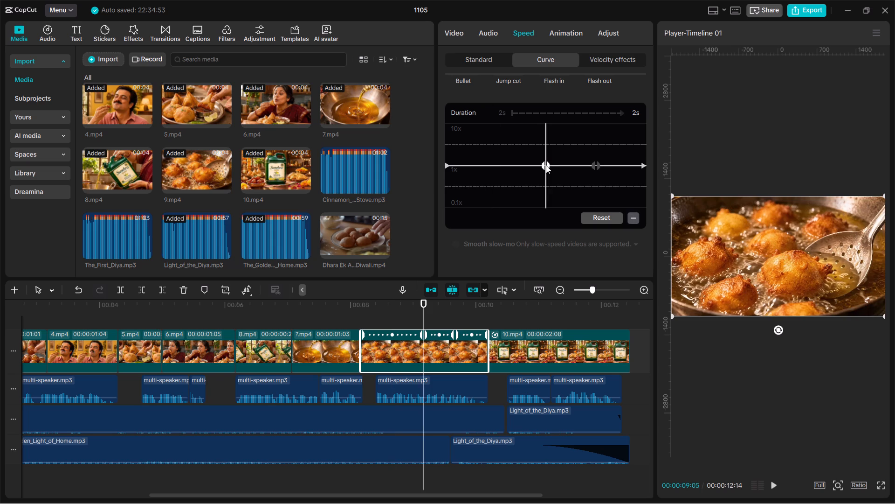
pyautogui.click(632, 217)
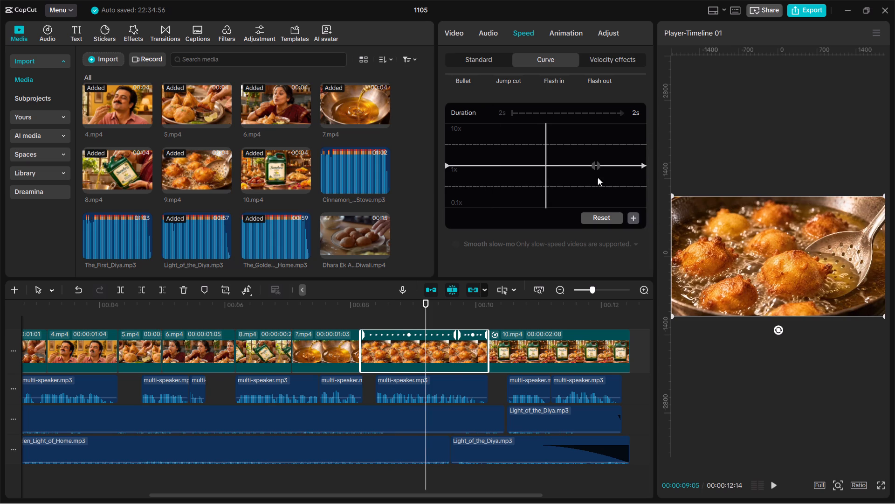
pyautogui.click(595, 165)
pyautogui.click(634, 218)
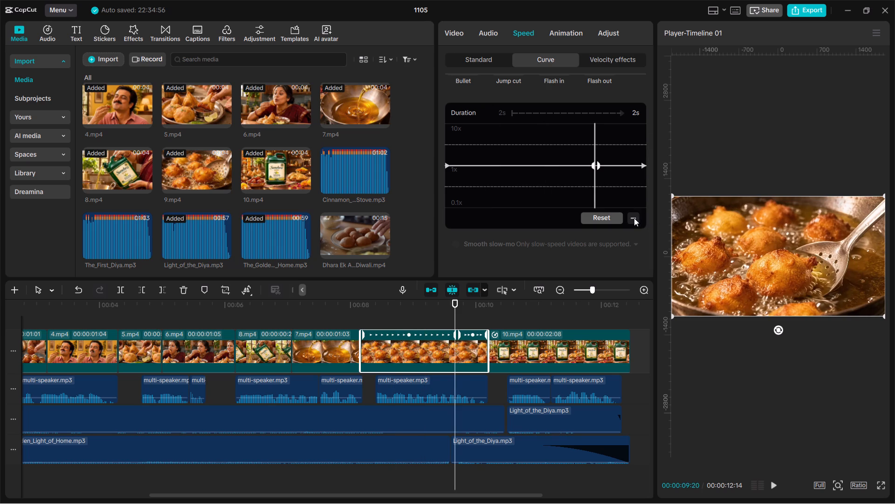
# Lower the end point of 9.mp4's speed curve until the clip lasts 00:00:02:09, then preview the cut into 10.mp4.
pyautogui.moveTo(643, 163); pyautogui.dragTo(643, 164)
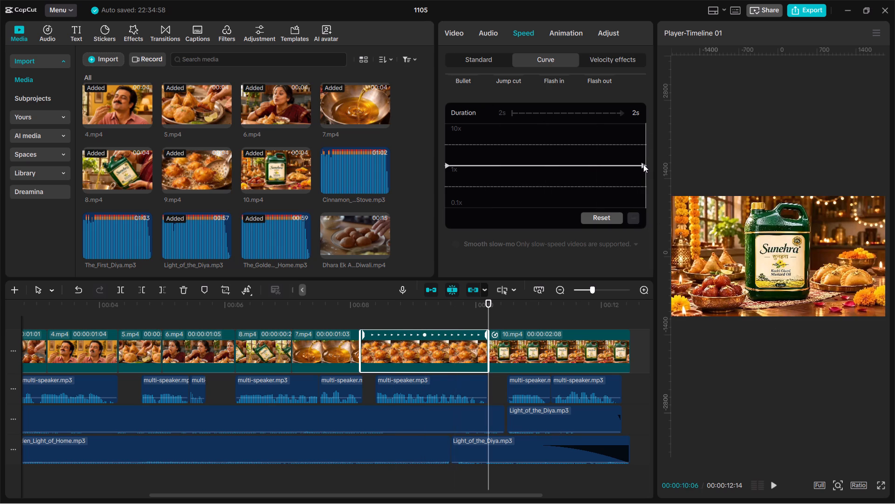
pyautogui.moveTo(643, 164); pyautogui.dragTo(642, 176)
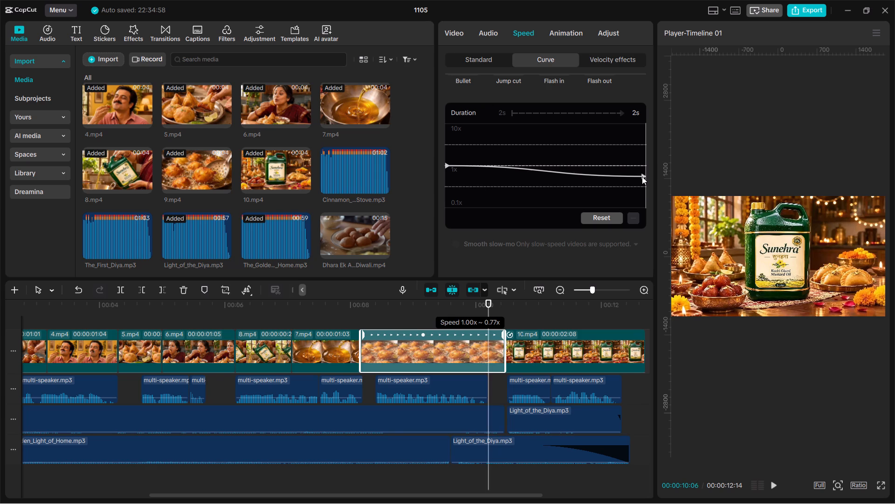
pyautogui.moveTo(642, 176); pyautogui.dragTo(642, 177)
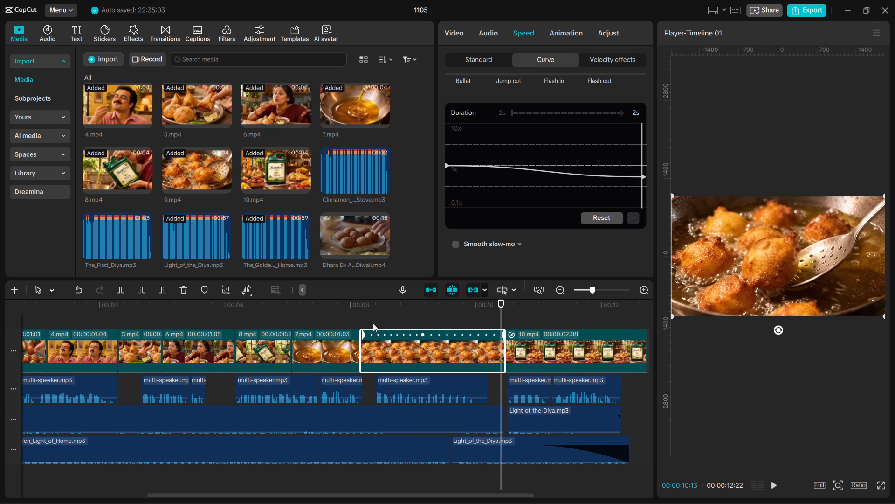
pyautogui.click(362, 320)
pyautogui.press('space')
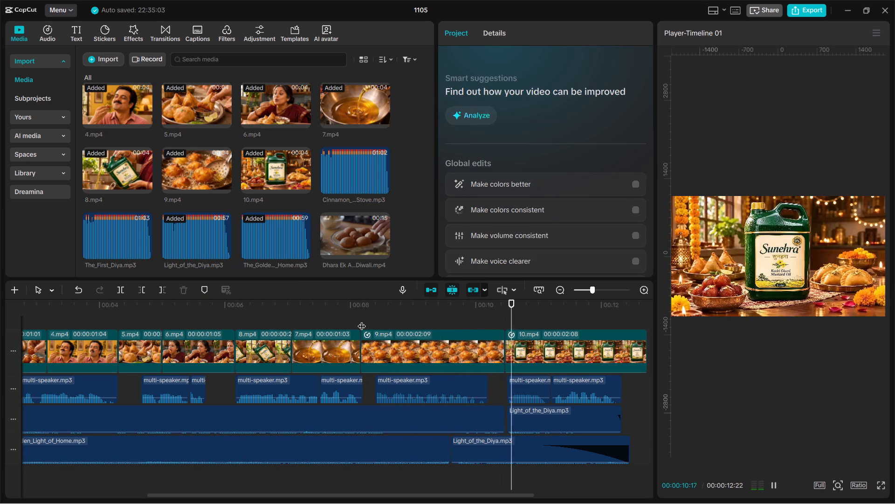
pyautogui.press('space')
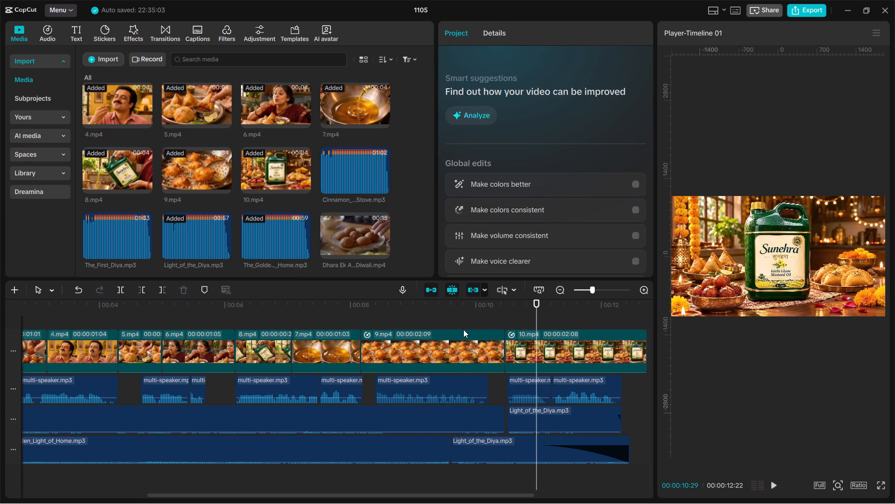
# Enable Smooth slow-mo for the 9.mp4 frying clip and set its method to Optical flow.
pyautogui.click(463, 338)
pyautogui.scroll(-2, 533, 220)
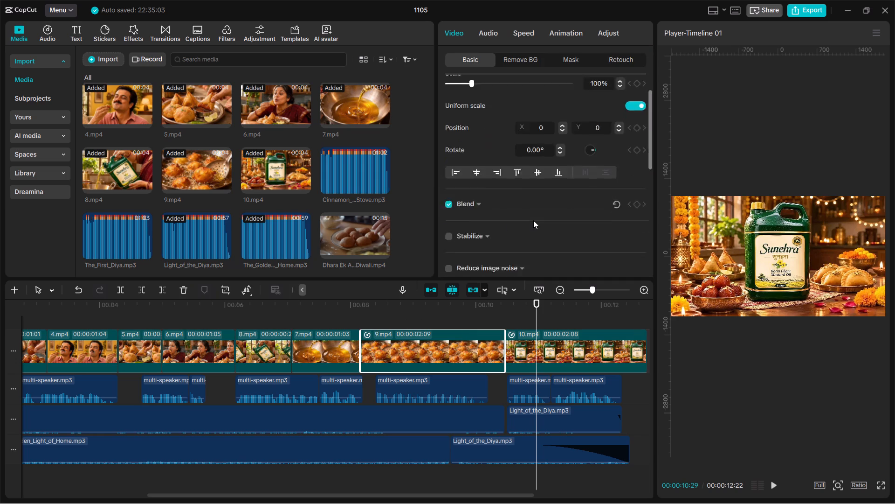
pyautogui.click(524, 39)
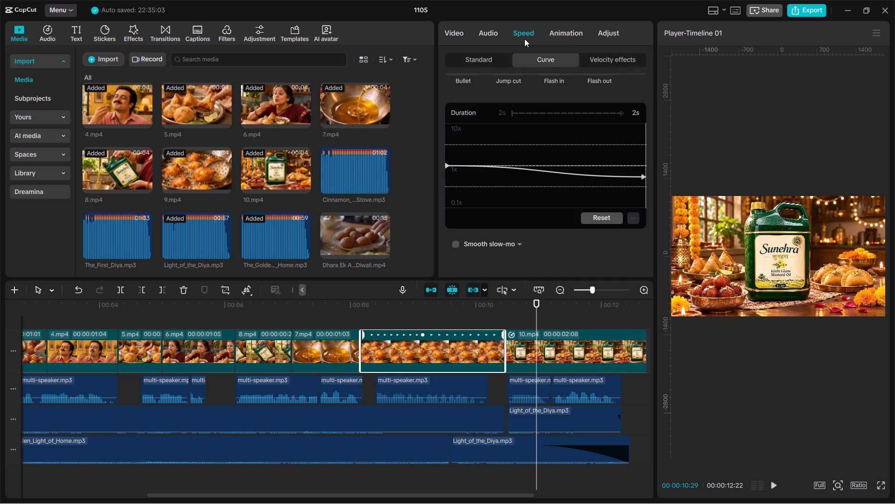
pyautogui.click(522, 244)
pyautogui.click(461, 246)
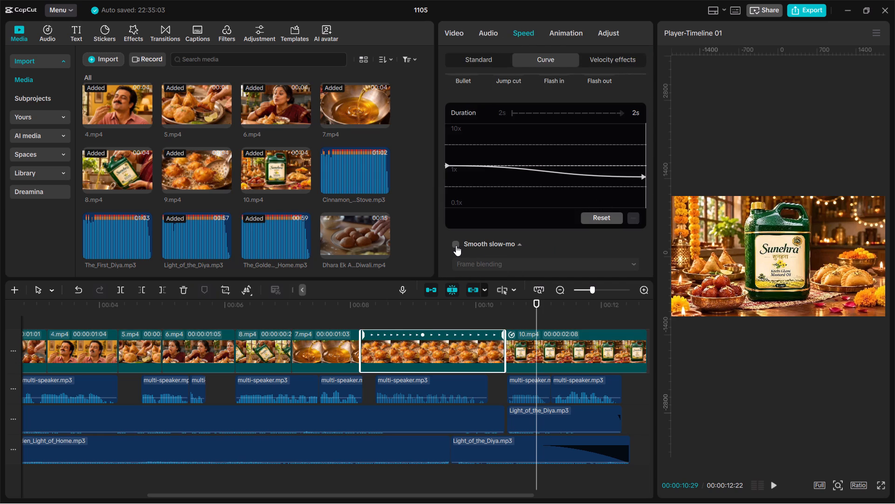
pyautogui.click(456, 245)
pyautogui.click(470, 263)
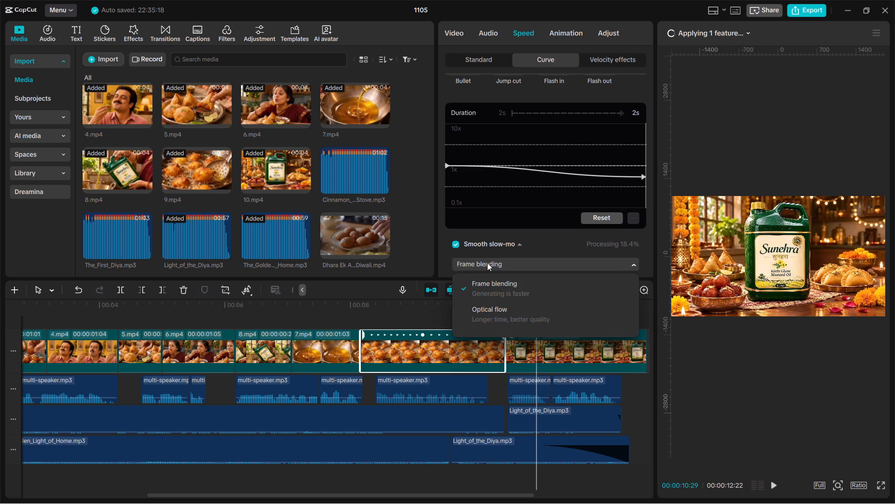
pyautogui.click(483, 315)
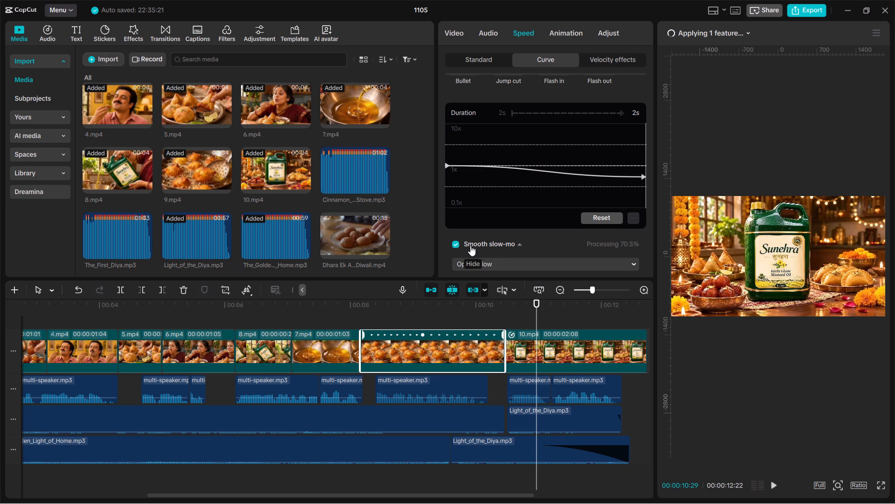
# Play the whole advert from the start to review the slowed 9.mp4 clip, its cut into 10.mp4 and the ending.
pyautogui.click(421, 307)
pyautogui.press('space')
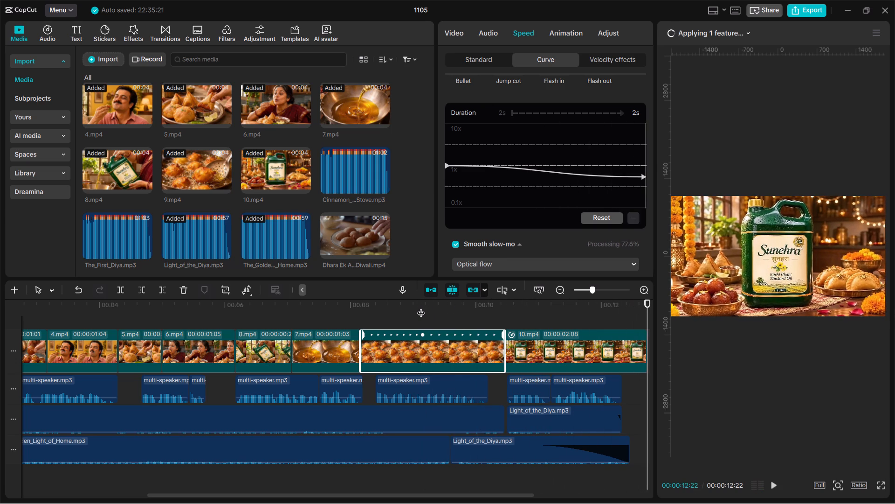
pyautogui.keyDown('ctrl'); pyautogui.scroll(-7, 451, 426); pyautogui.keyUp('ctrl')
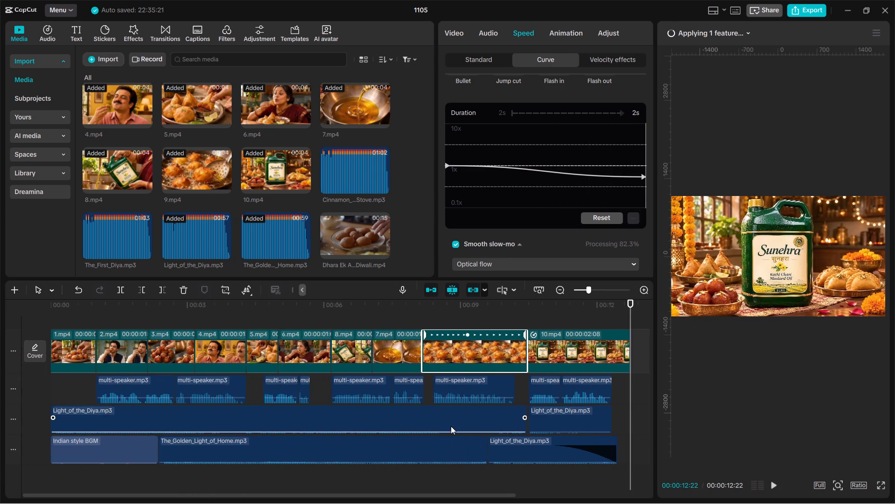
pyautogui.keyDown('ctrl'); pyautogui.scroll(-3, 451, 426); pyautogui.keyUp('ctrl')
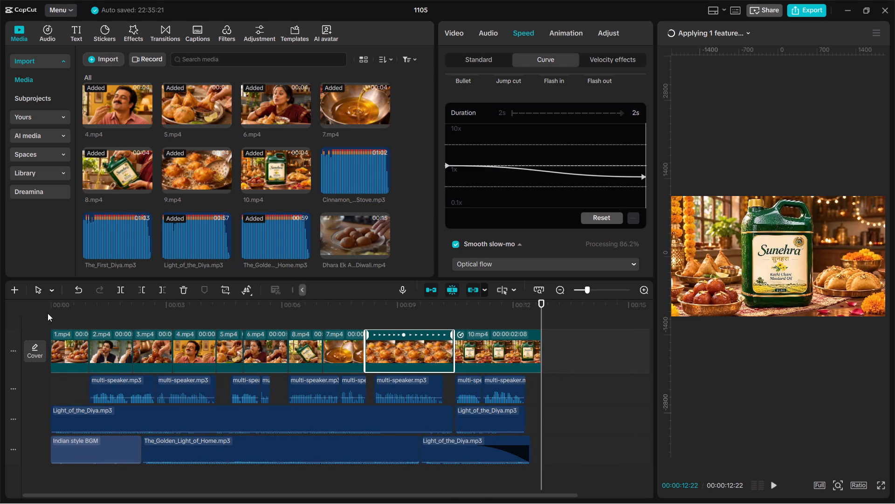
pyautogui.click(48, 313)
pyautogui.click(53, 319)
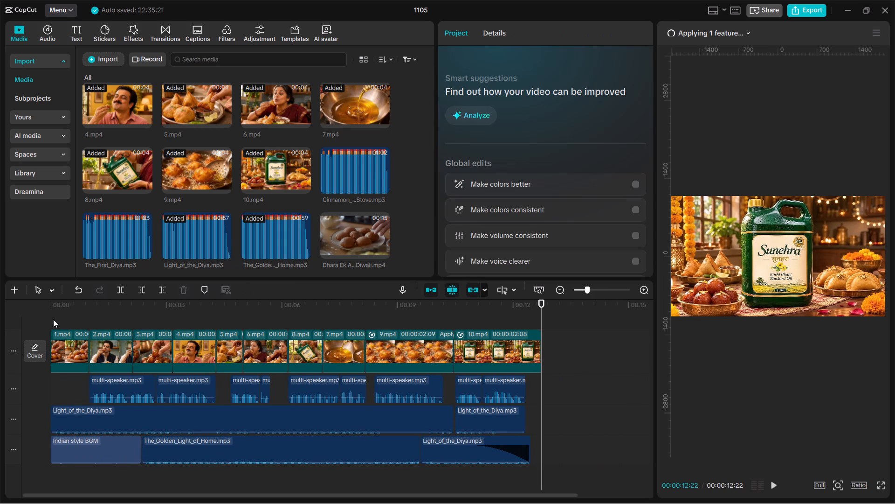
pyautogui.press('space')
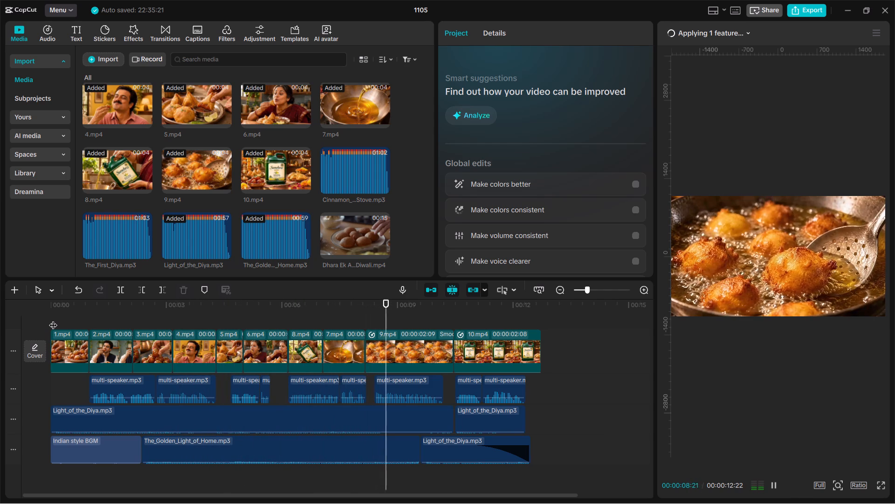
pyautogui.press('space')
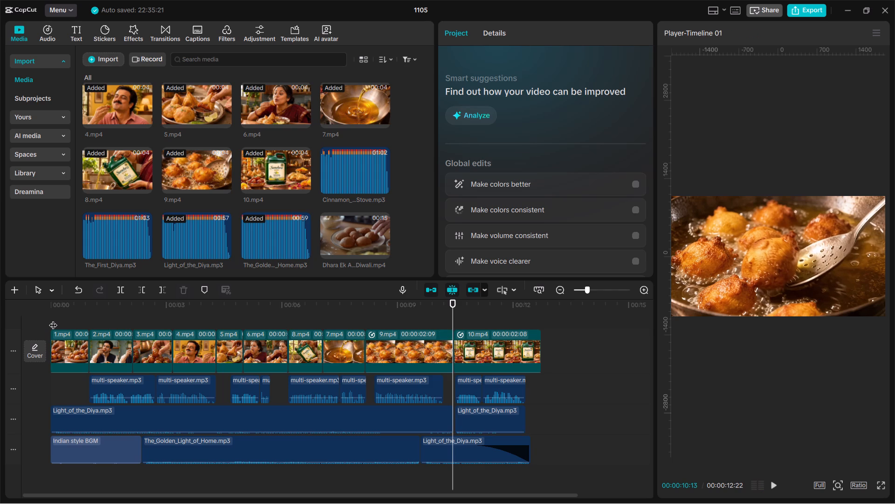
pyautogui.press('space')
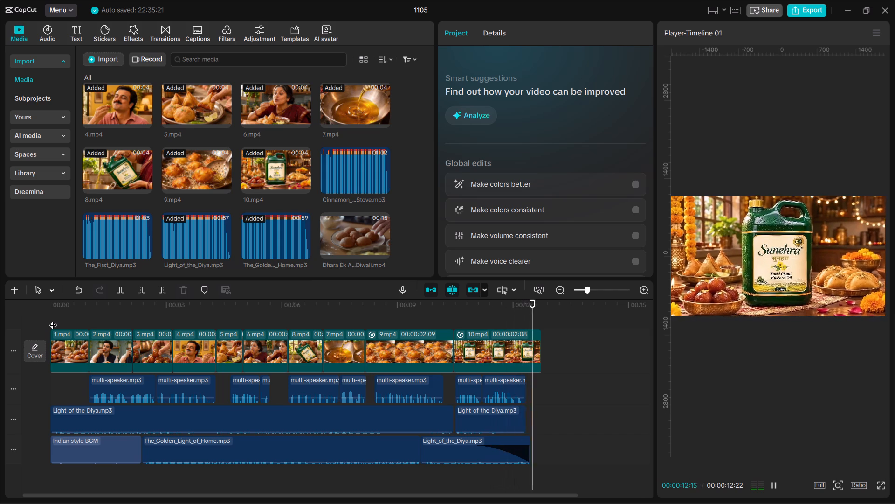
pyautogui.press('space')
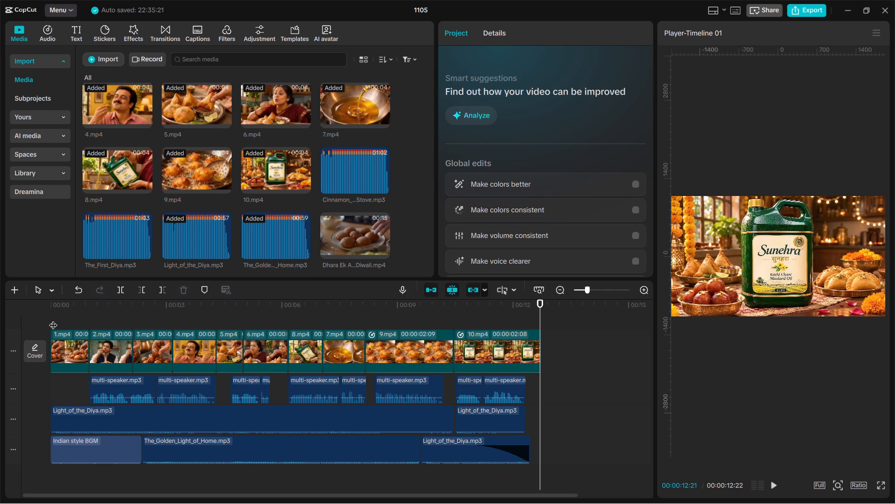
pyautogui.press('space')
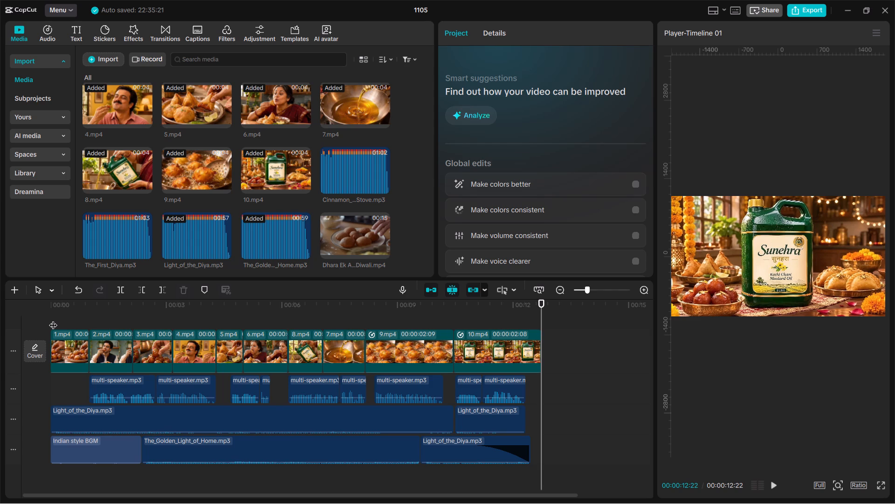
pyautogui.press('space')
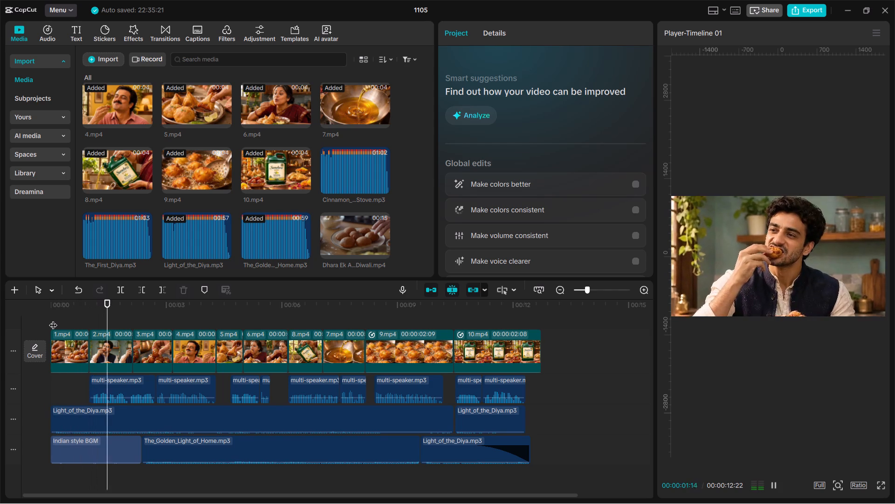